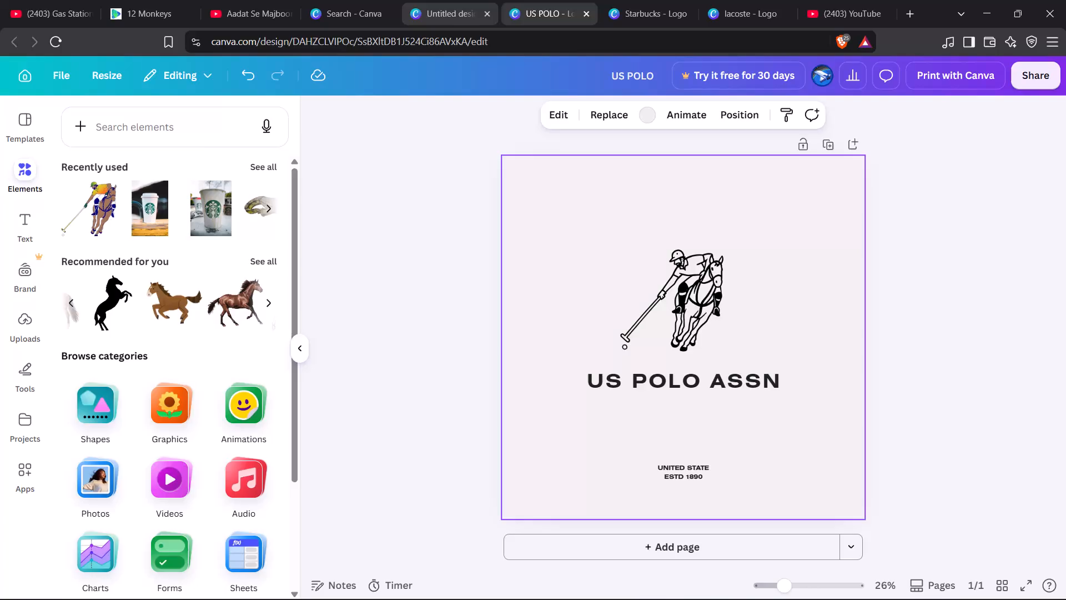
Switch to the untitled logo design that shows the "space" logo.
click(440, 0)
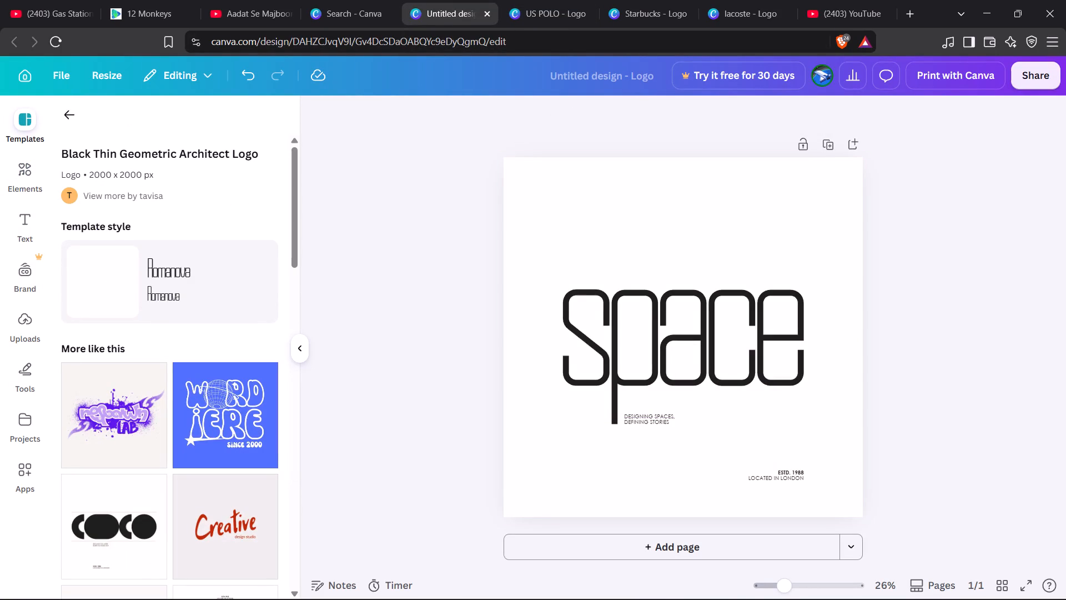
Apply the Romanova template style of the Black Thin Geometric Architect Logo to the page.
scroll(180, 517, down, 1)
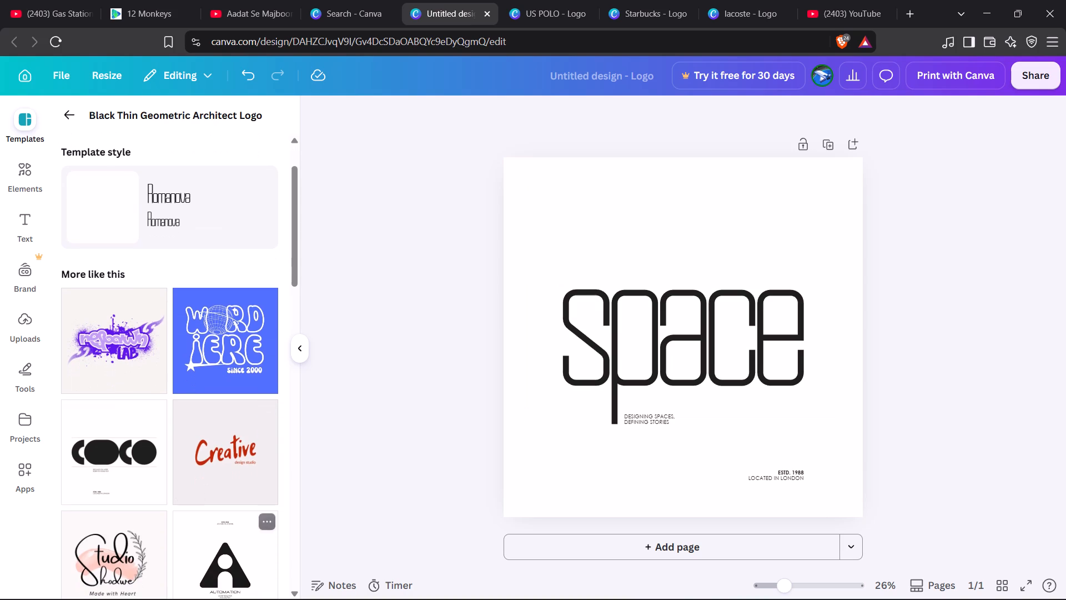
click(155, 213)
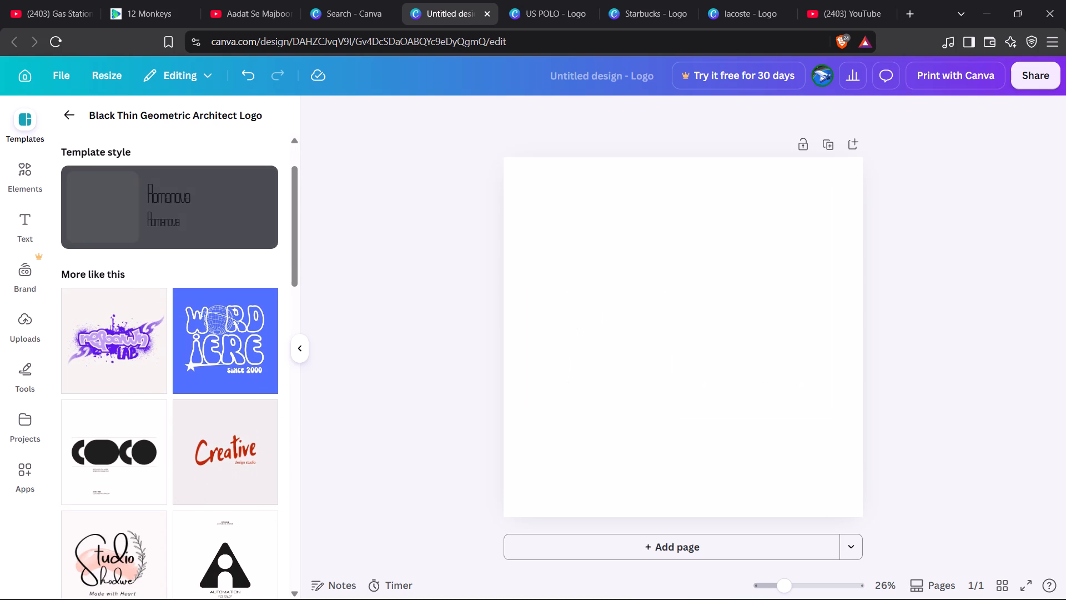
Find the Brown And Cream Minimalist Jewels Logo template, compare its two variants, and apply the brown ZOYA version to the page.
scroll(195, 358, down, 1)
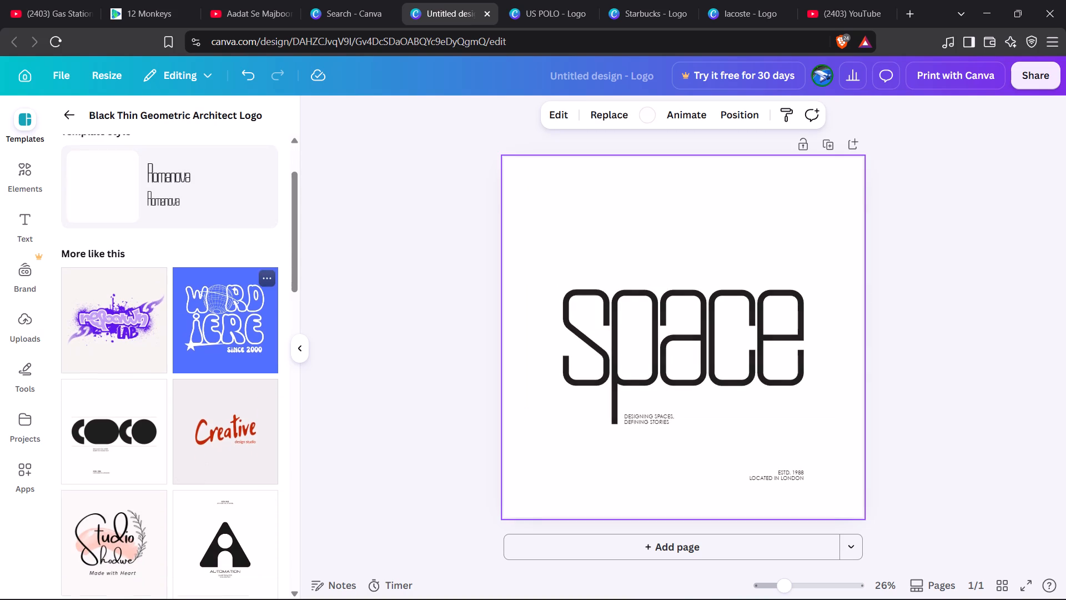
scroll(195, 358, down, 4)
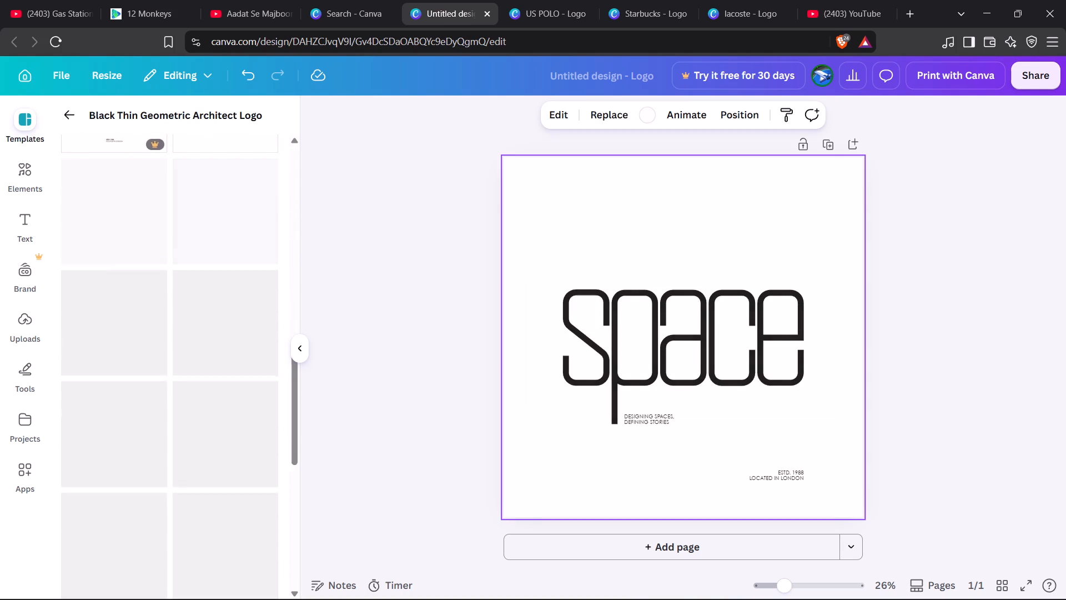
scroll(195, 358, up, 3)
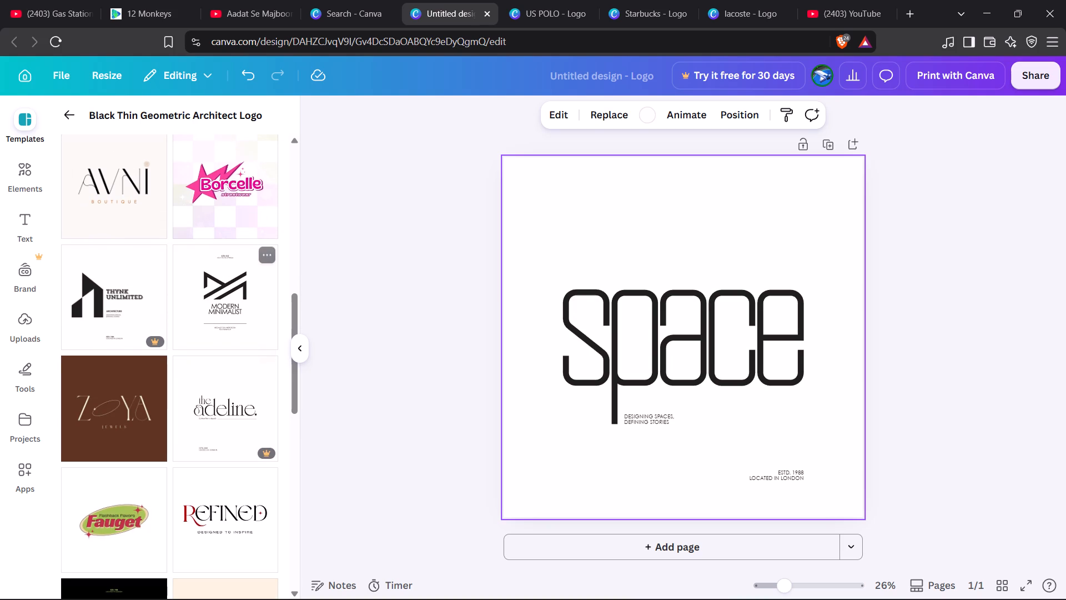
scroll(235, 329, down, 1)
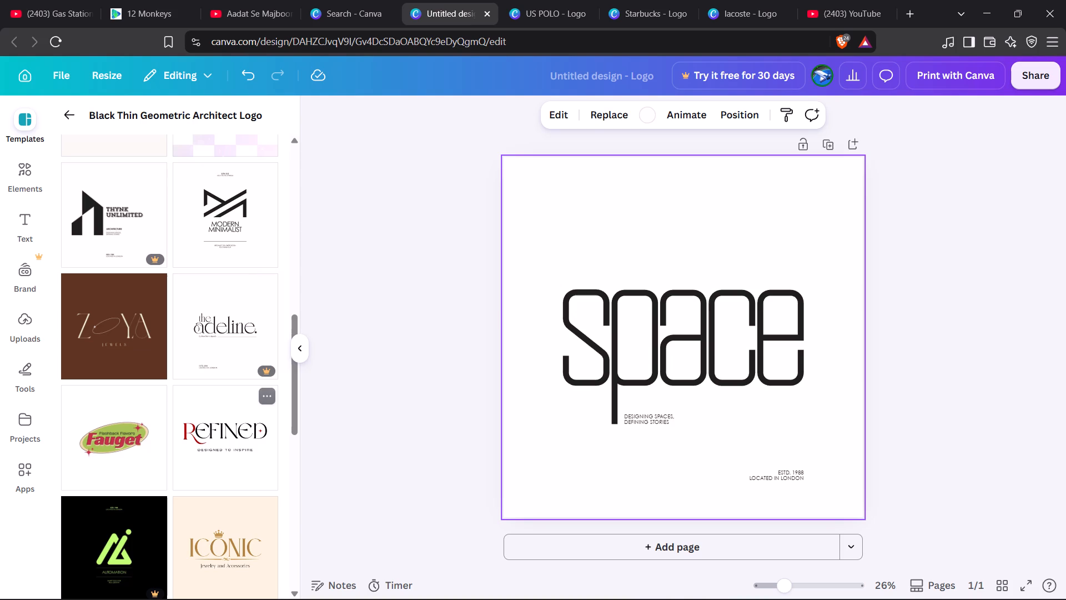
click(125, 355)
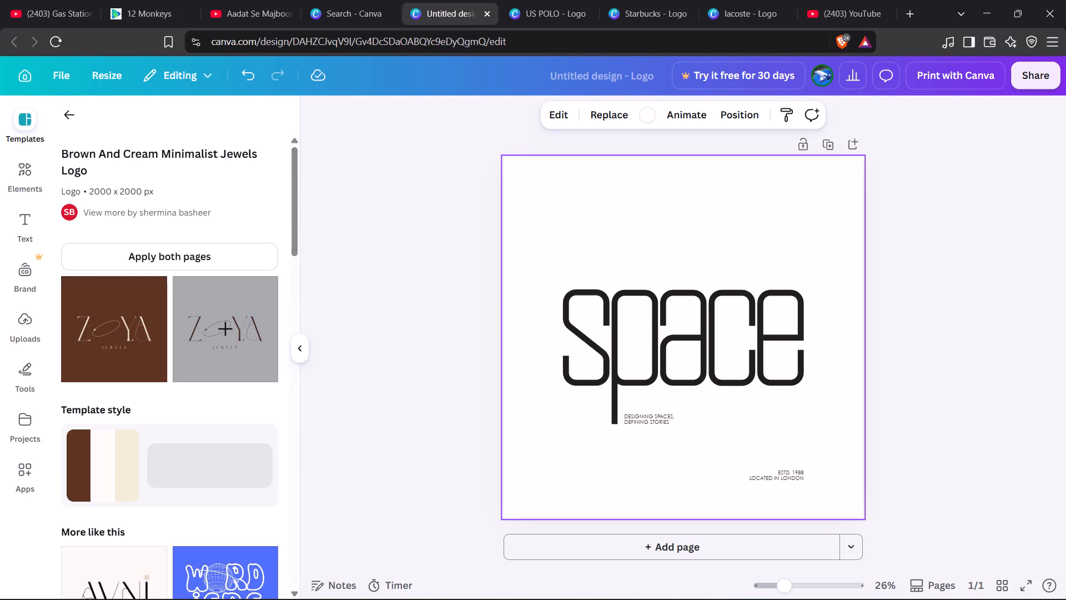
click(133, 353)
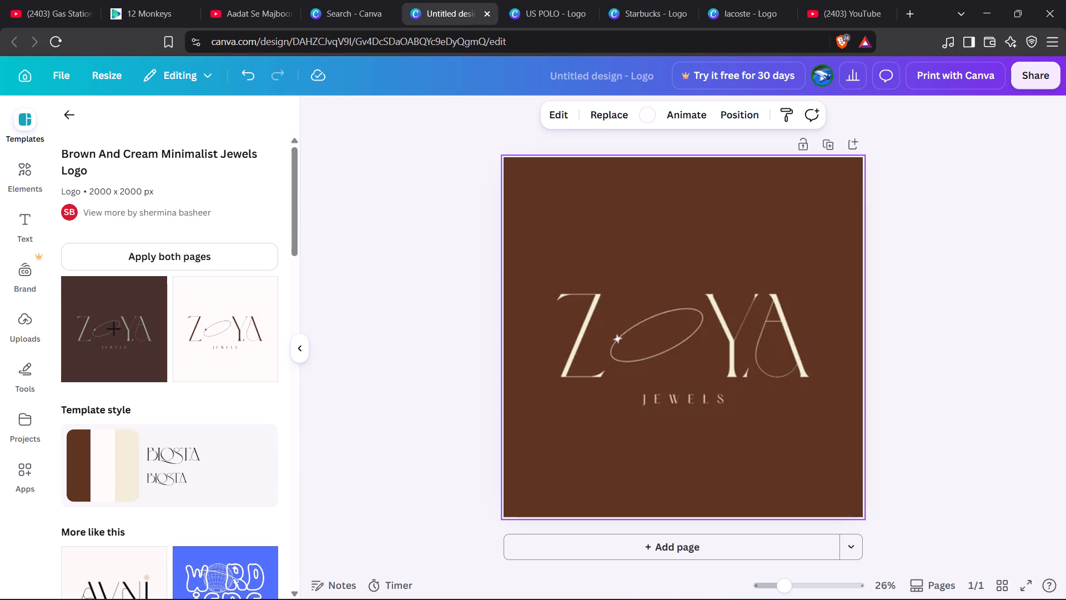
click(202, 347)
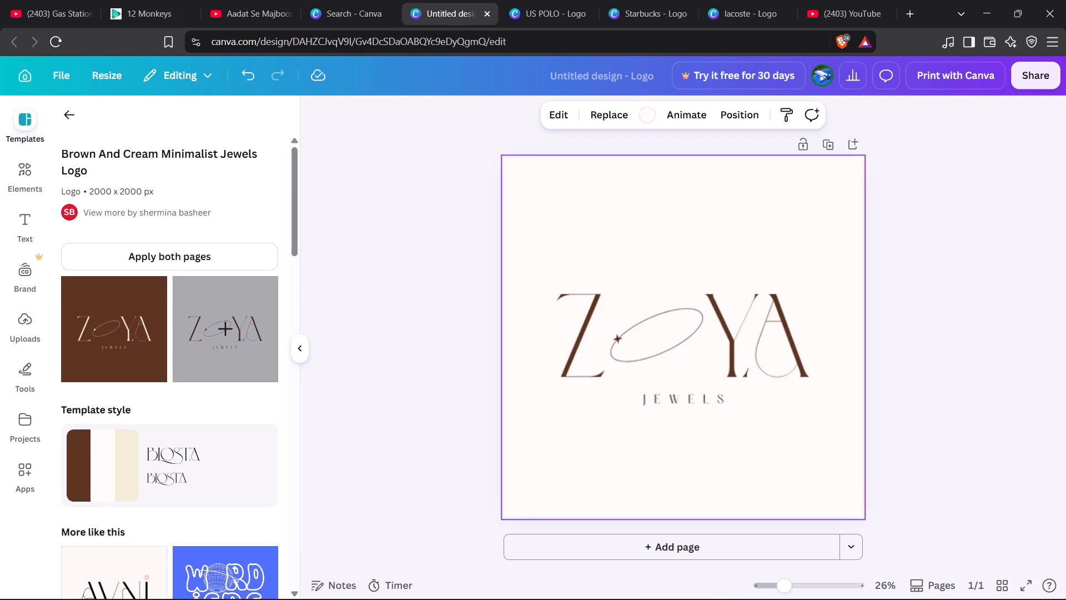
click(112, 366)
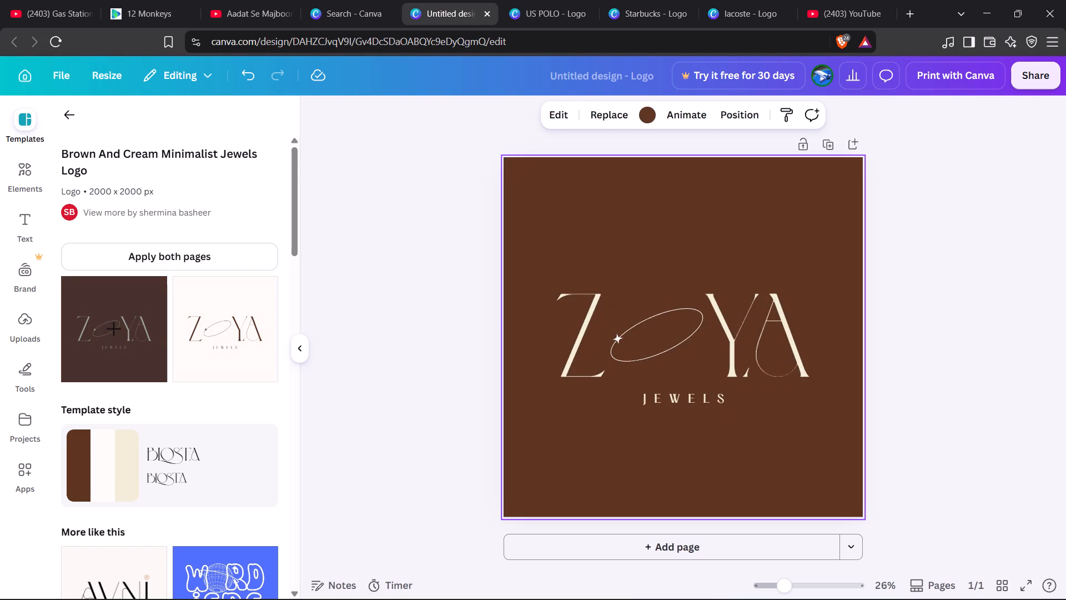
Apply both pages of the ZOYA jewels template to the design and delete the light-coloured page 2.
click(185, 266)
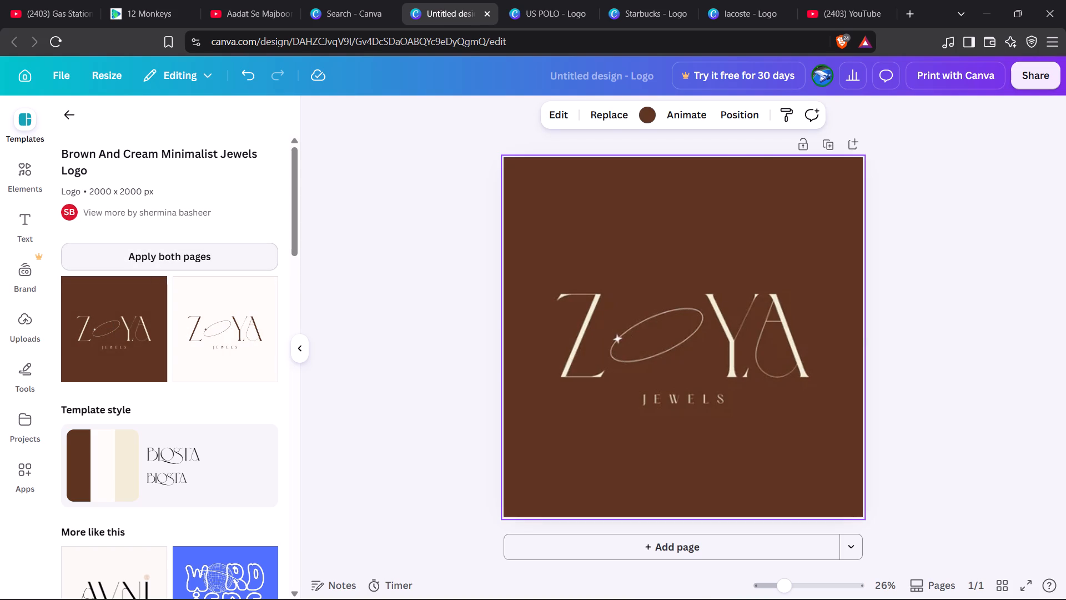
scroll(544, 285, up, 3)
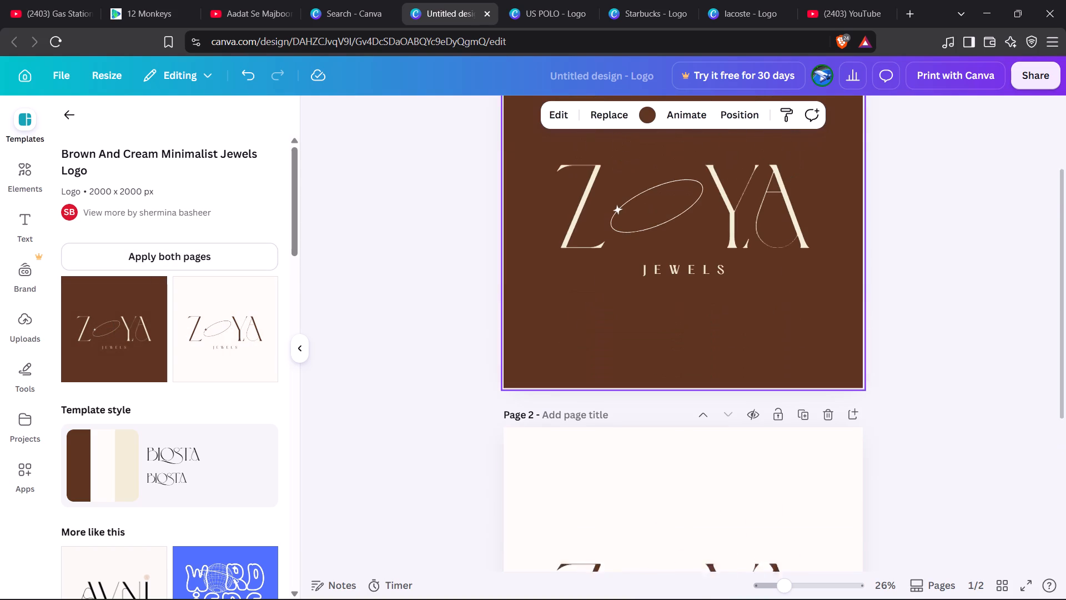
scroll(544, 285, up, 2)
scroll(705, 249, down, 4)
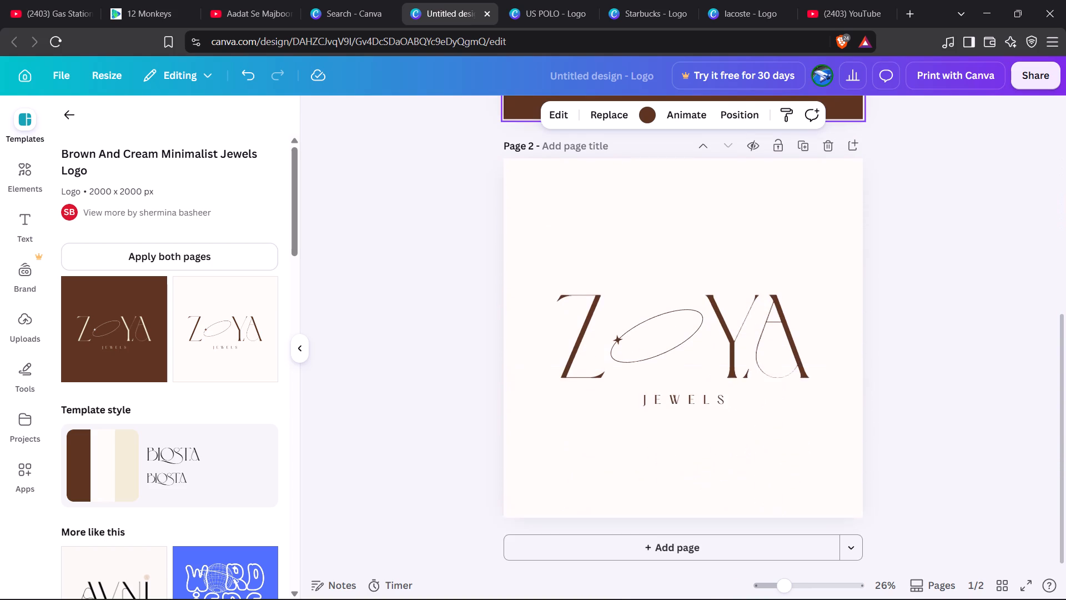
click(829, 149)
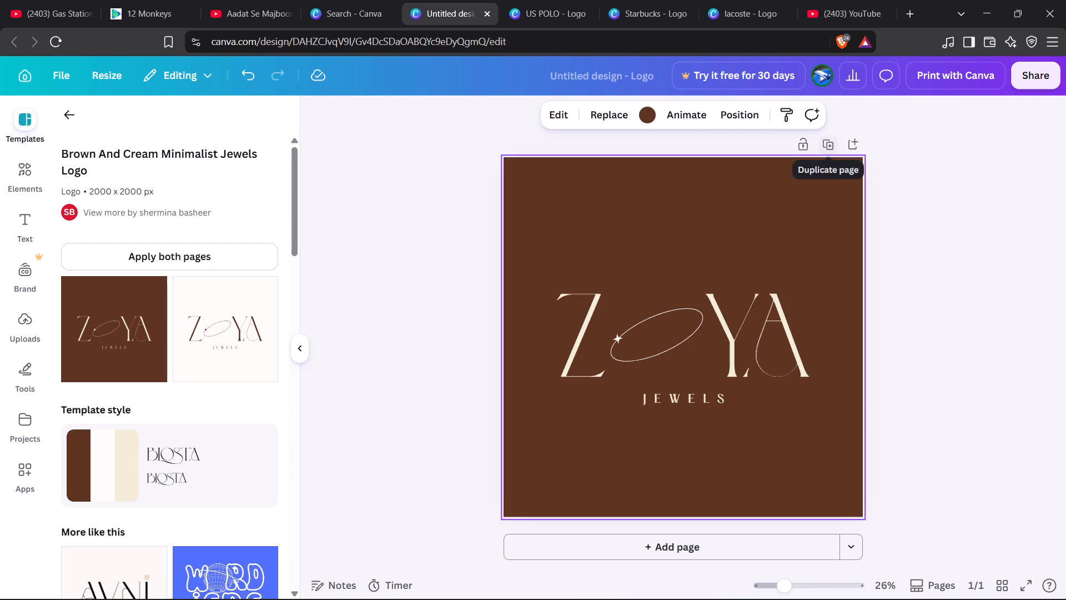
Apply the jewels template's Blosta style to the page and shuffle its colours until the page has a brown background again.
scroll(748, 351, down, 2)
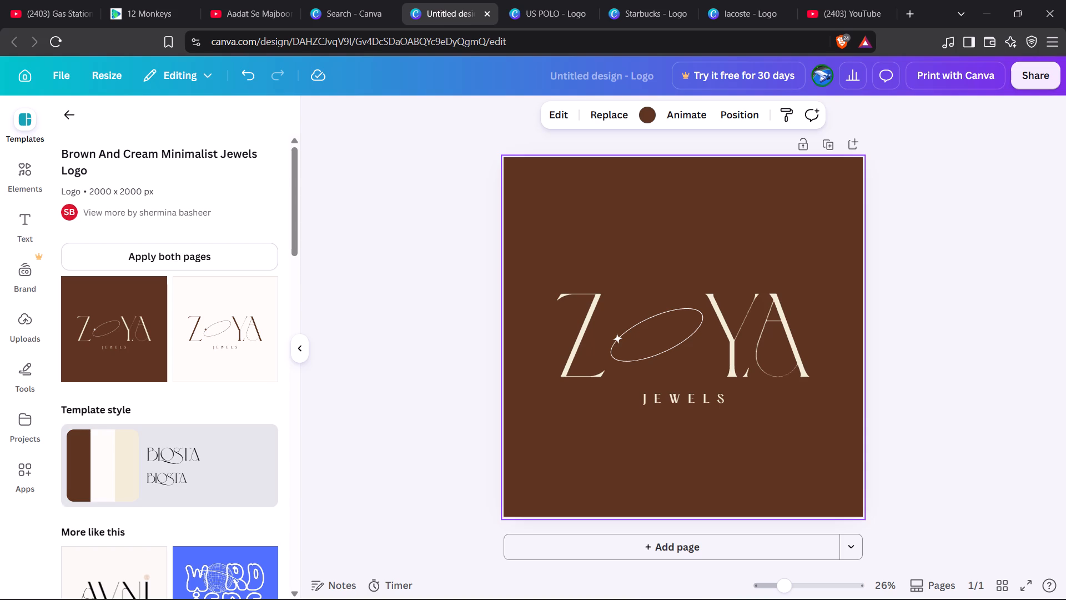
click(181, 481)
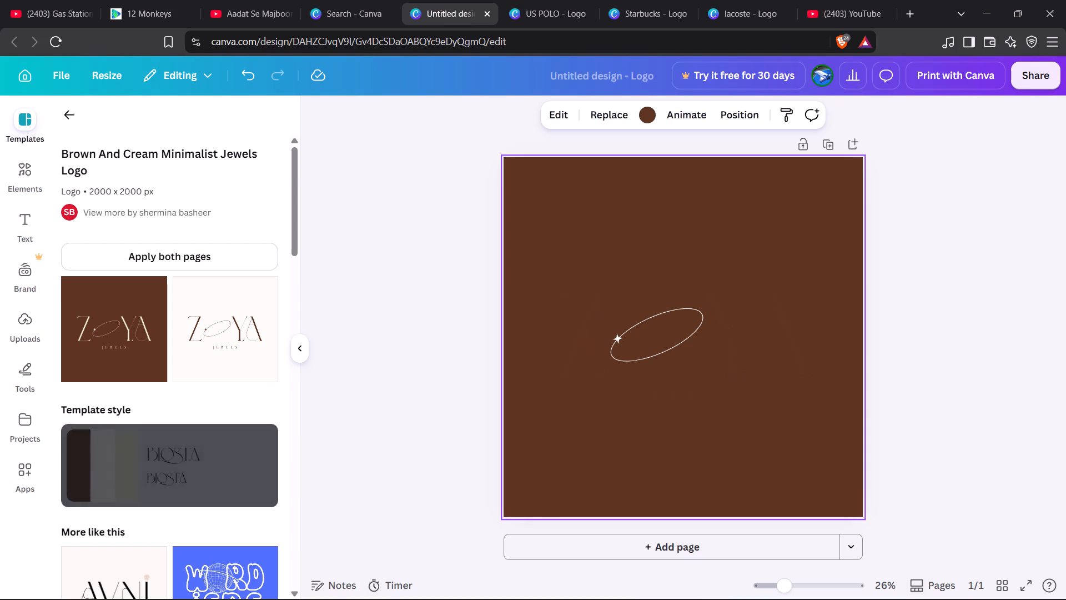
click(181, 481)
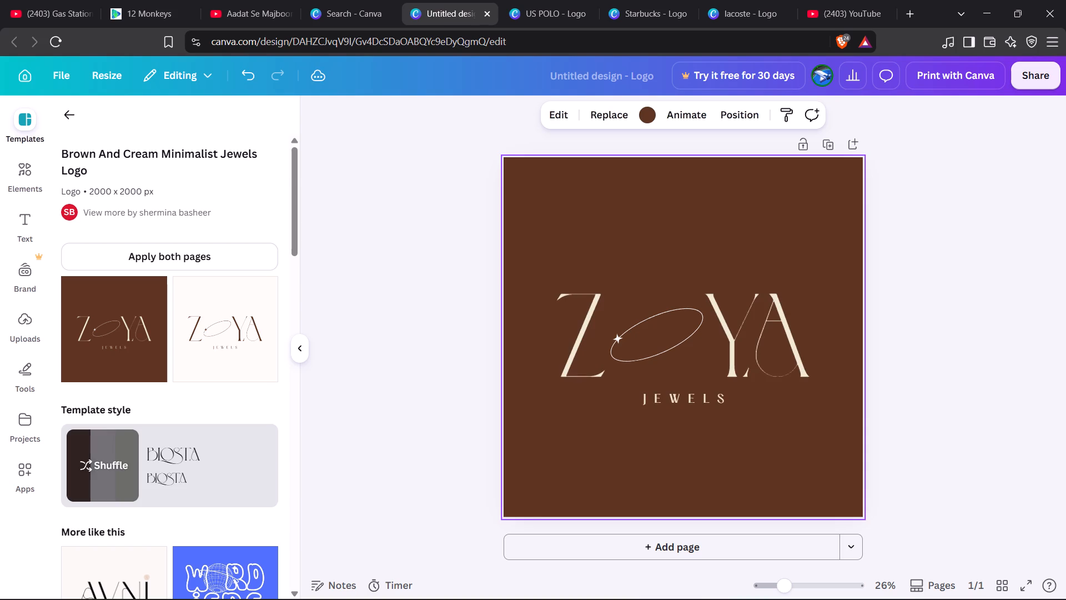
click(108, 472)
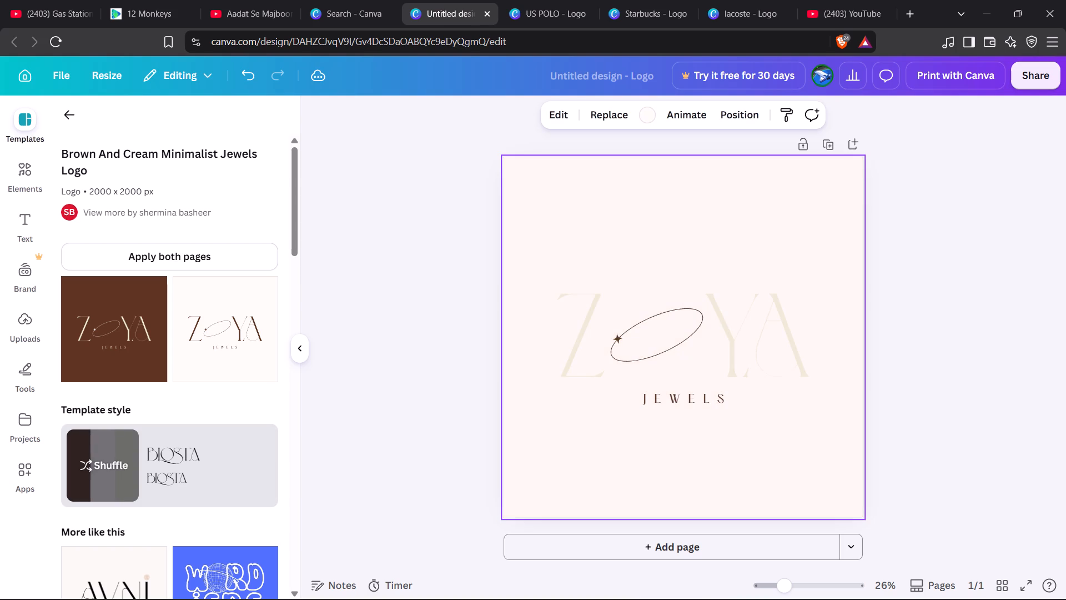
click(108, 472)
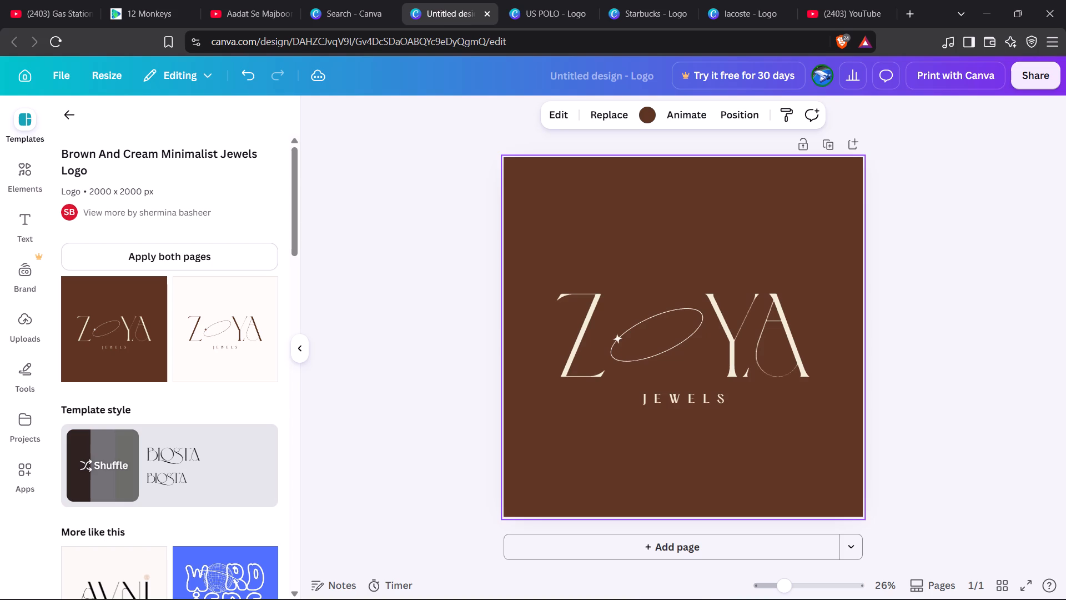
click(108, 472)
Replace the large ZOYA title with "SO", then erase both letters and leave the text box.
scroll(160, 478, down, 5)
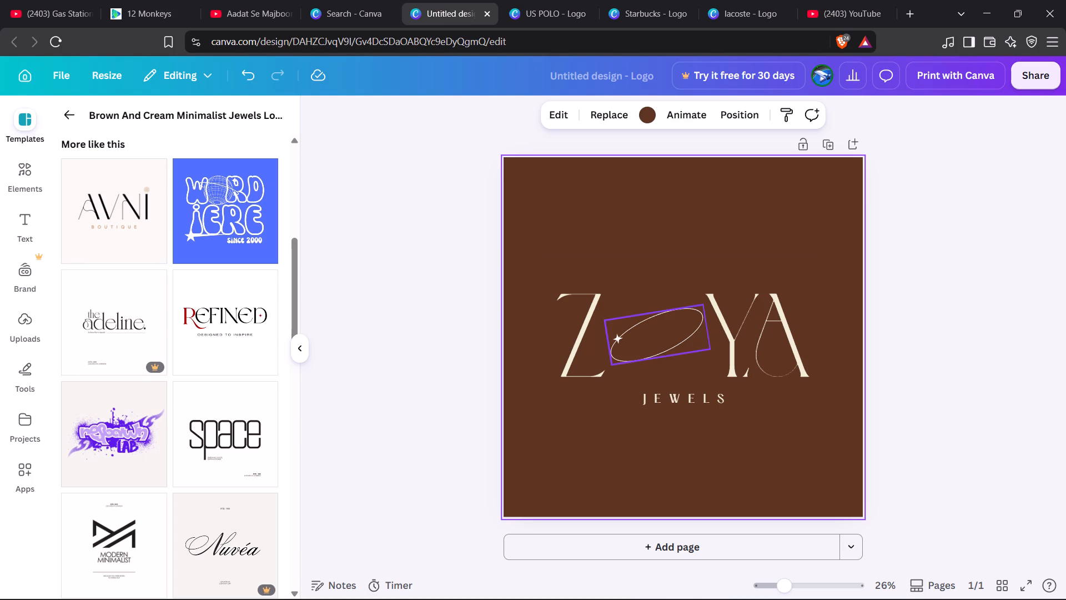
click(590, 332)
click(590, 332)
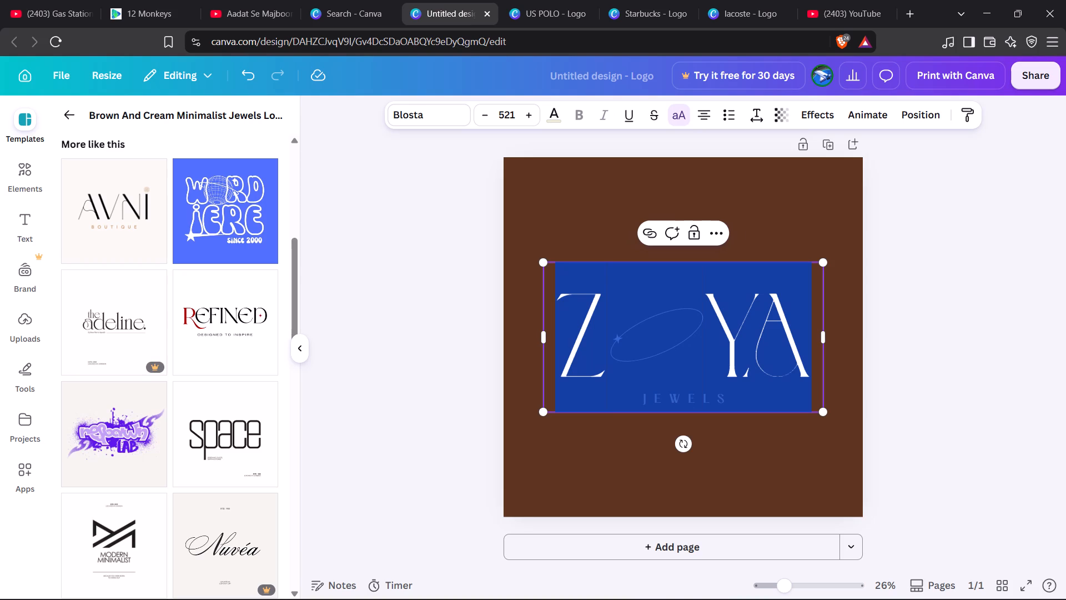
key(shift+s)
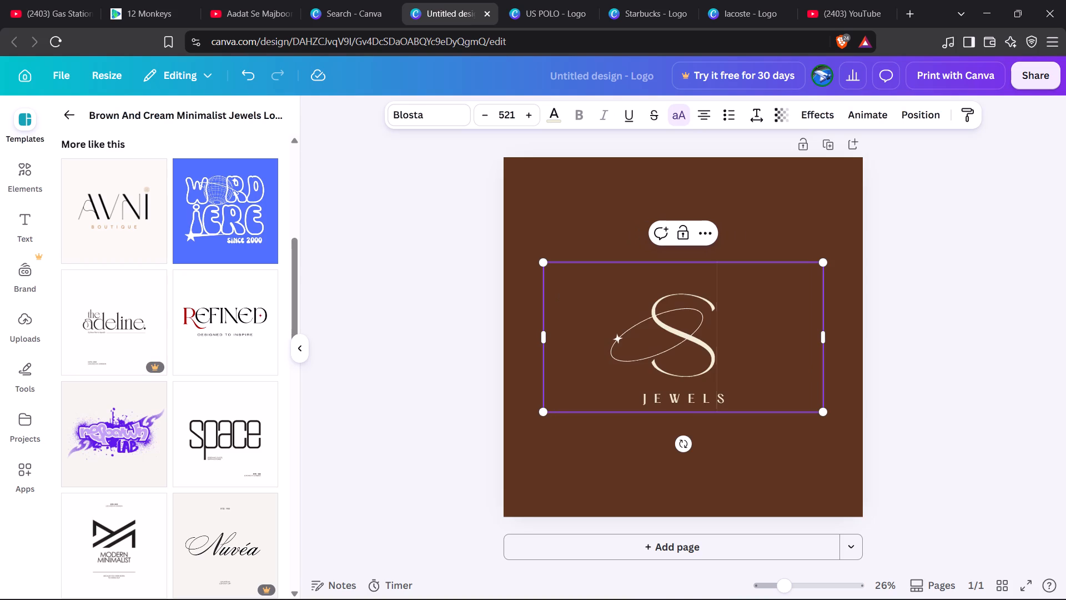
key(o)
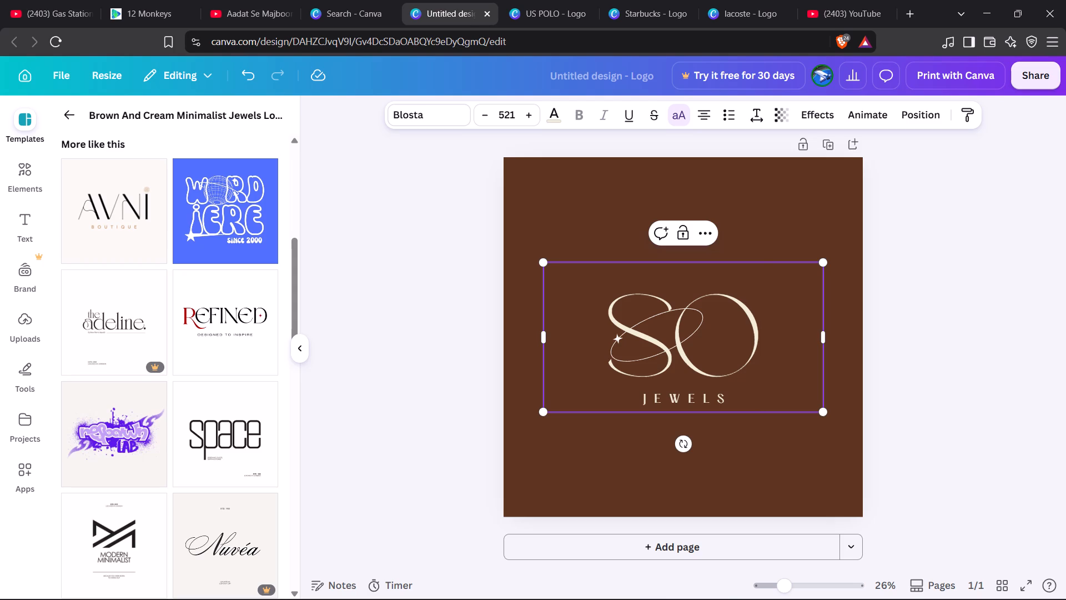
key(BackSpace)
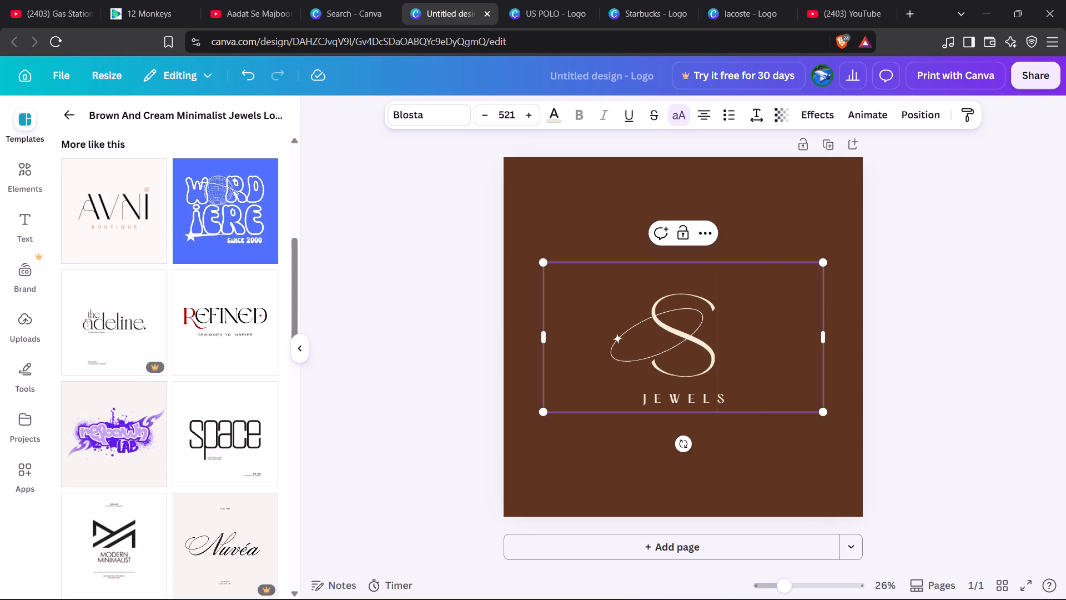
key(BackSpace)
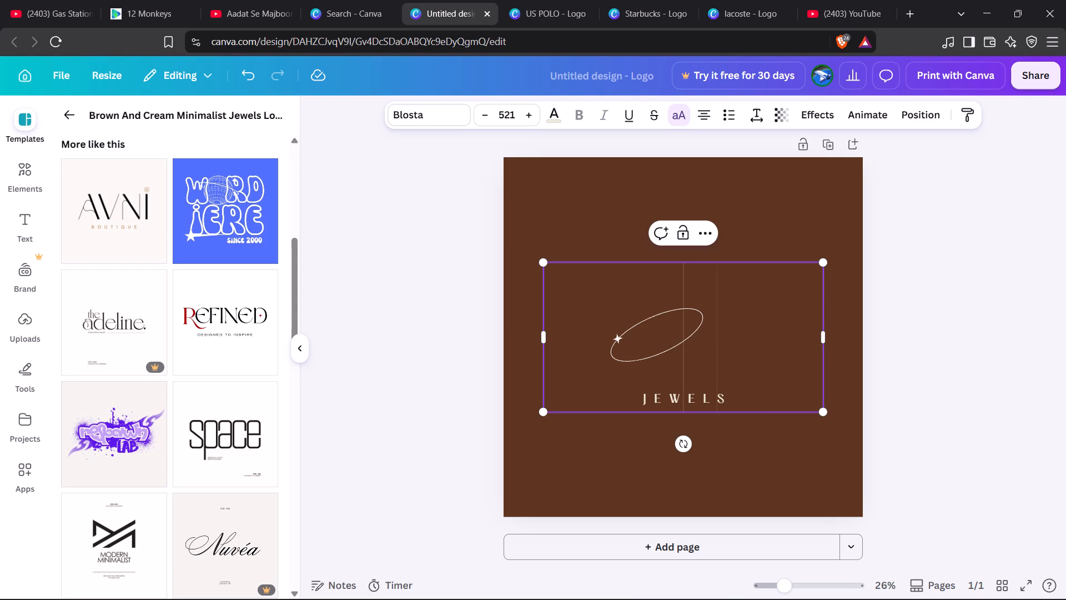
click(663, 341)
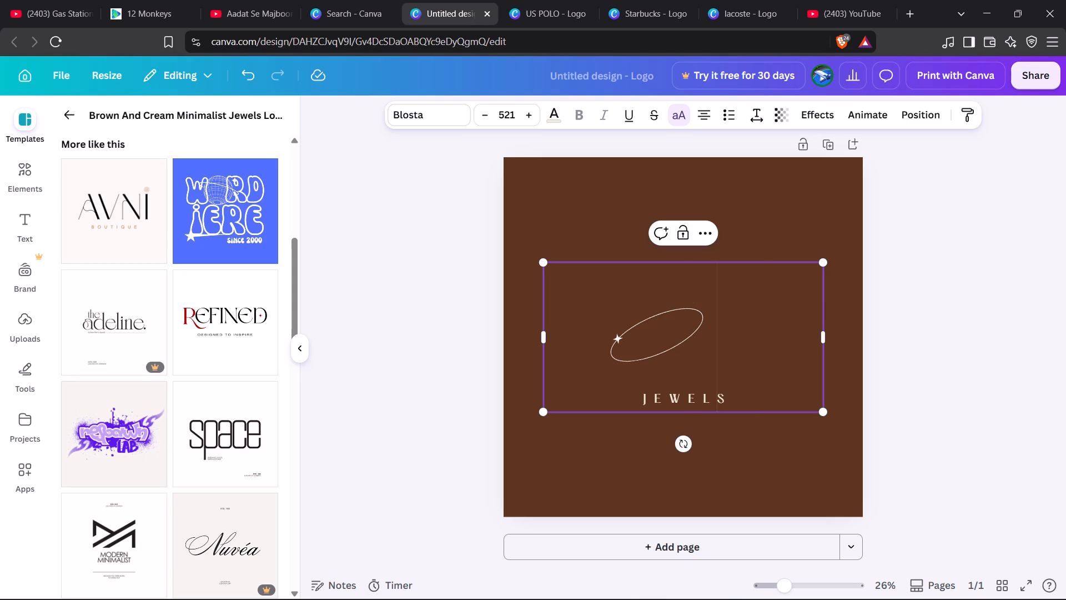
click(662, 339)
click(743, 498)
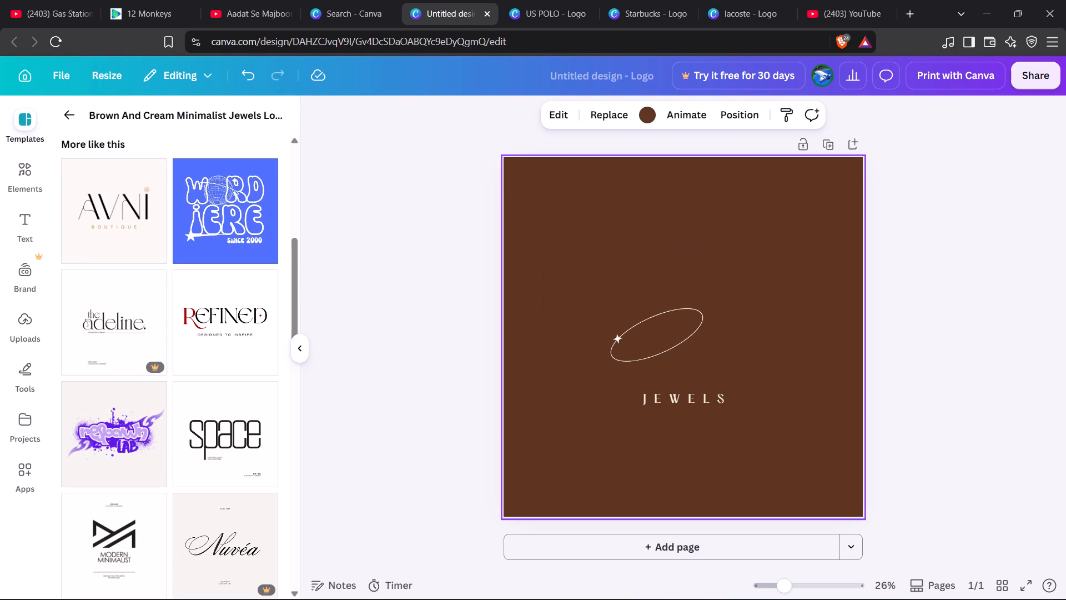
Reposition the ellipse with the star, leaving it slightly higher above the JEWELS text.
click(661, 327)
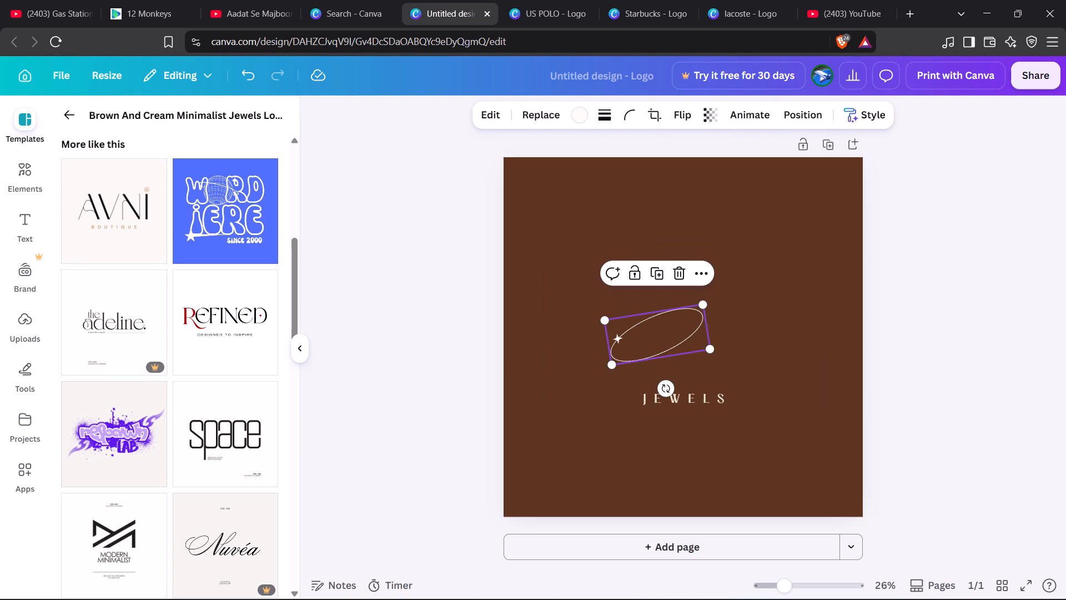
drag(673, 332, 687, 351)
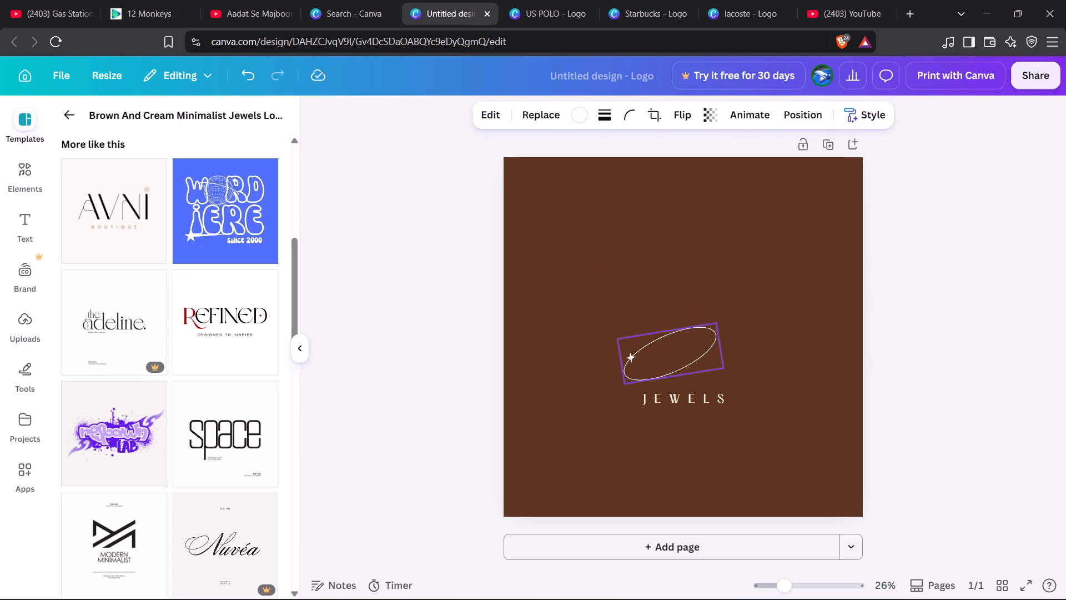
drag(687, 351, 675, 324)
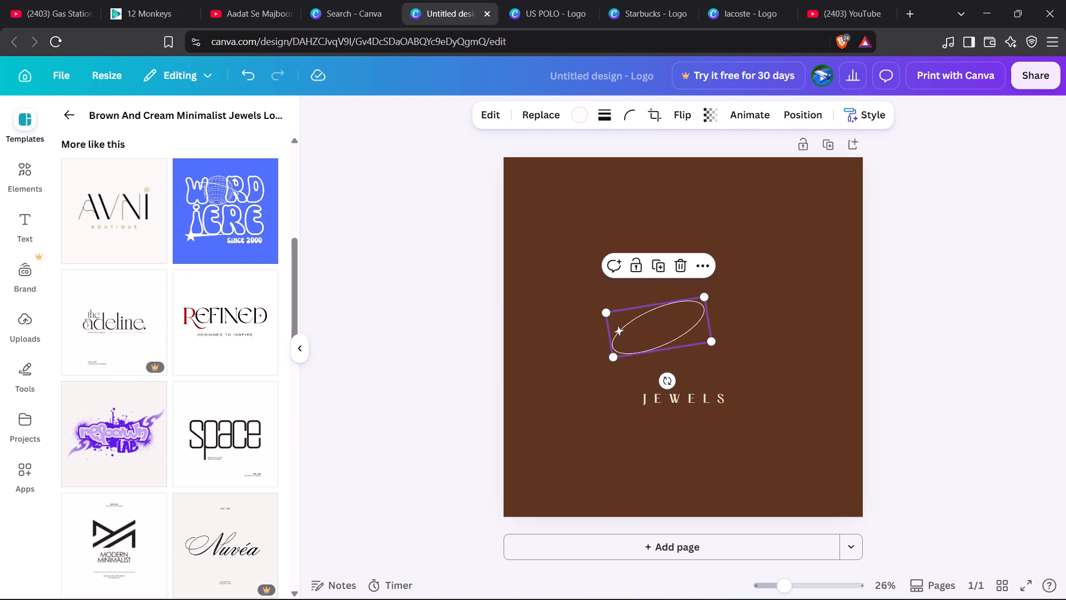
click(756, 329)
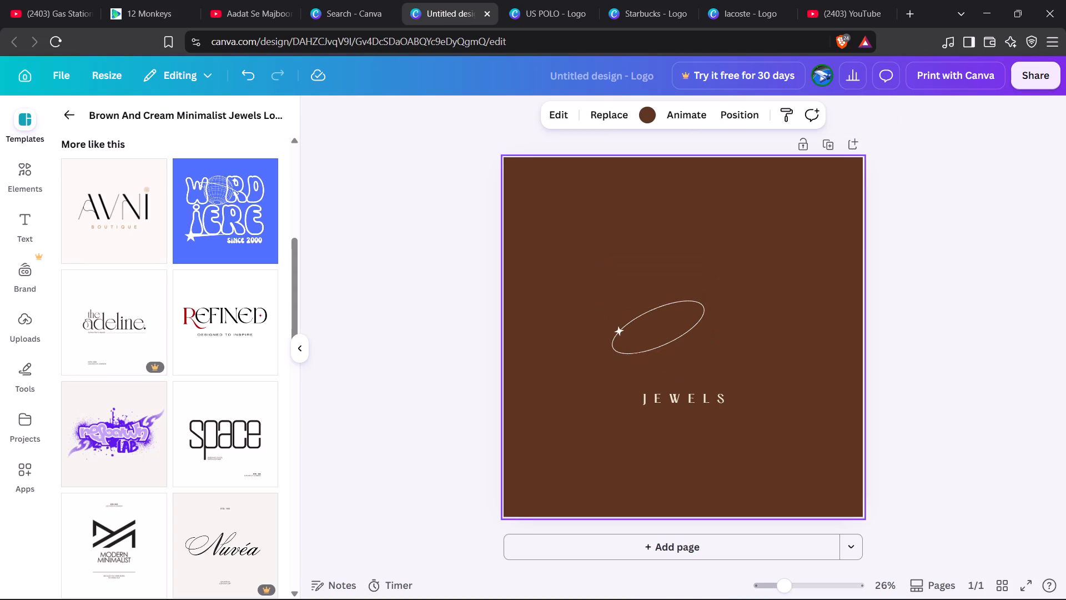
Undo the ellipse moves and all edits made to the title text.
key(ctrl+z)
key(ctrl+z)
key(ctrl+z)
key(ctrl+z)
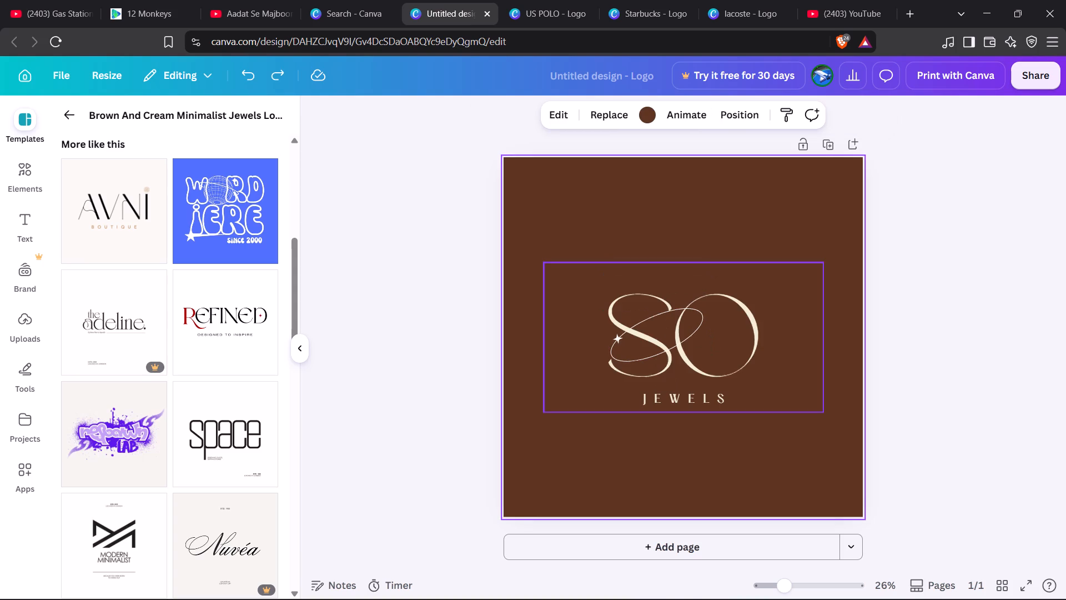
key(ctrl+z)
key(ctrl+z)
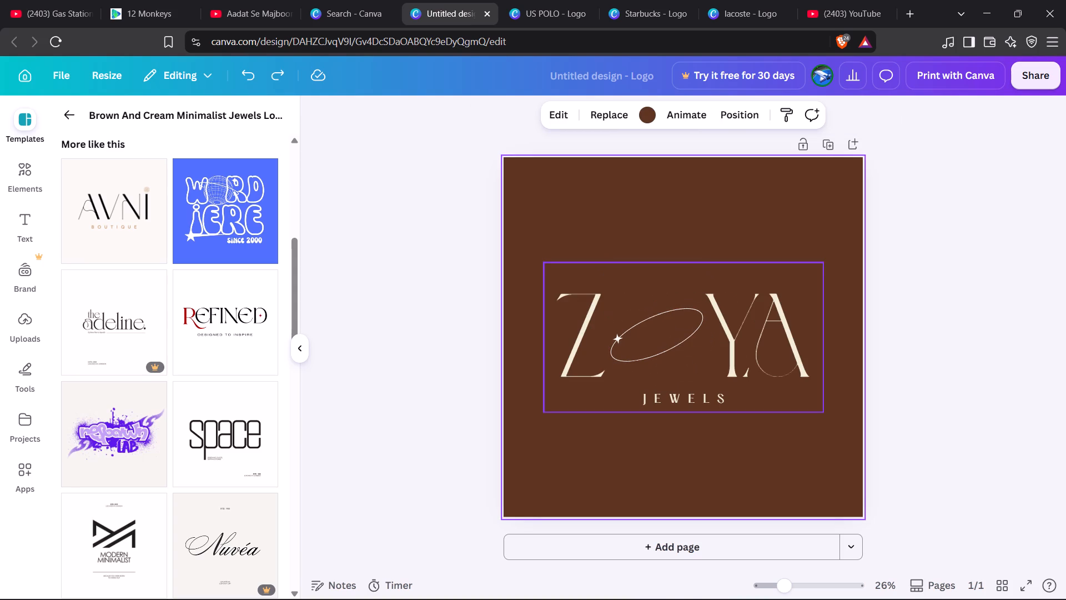
Replace the ZOYA title text with "S NAL", putting two spaces between the S and the N.
click(599, 313)
click(599, 313)
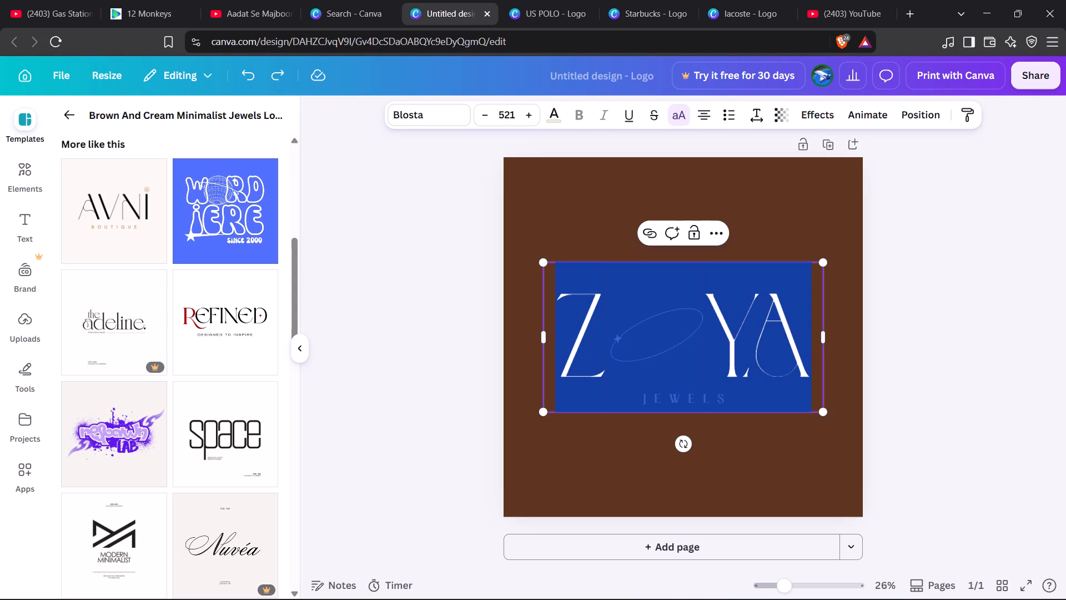
key(BackSpace)
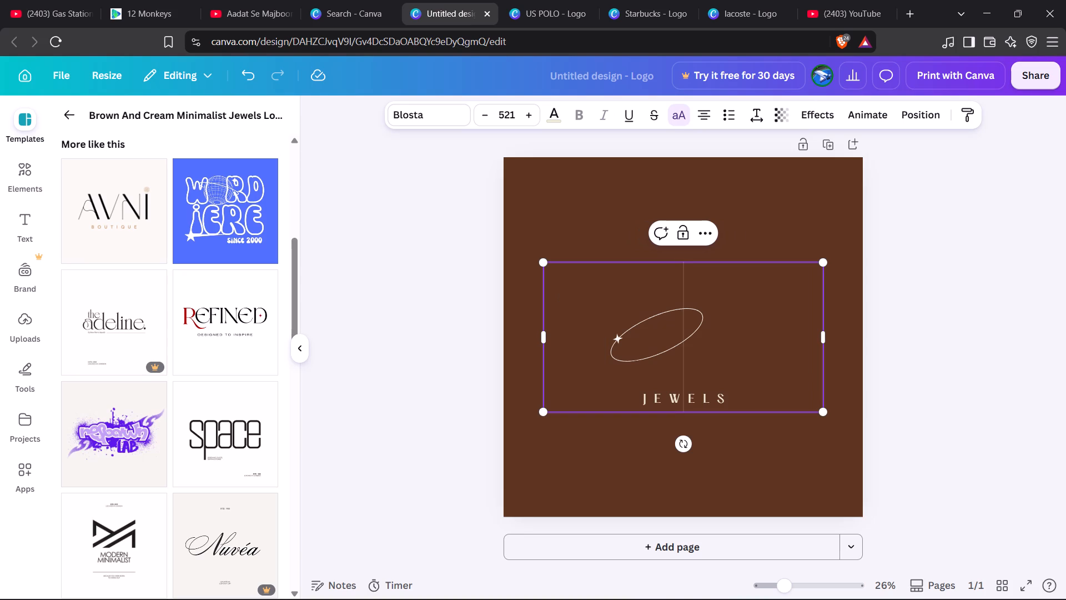
key(s)
key(space)
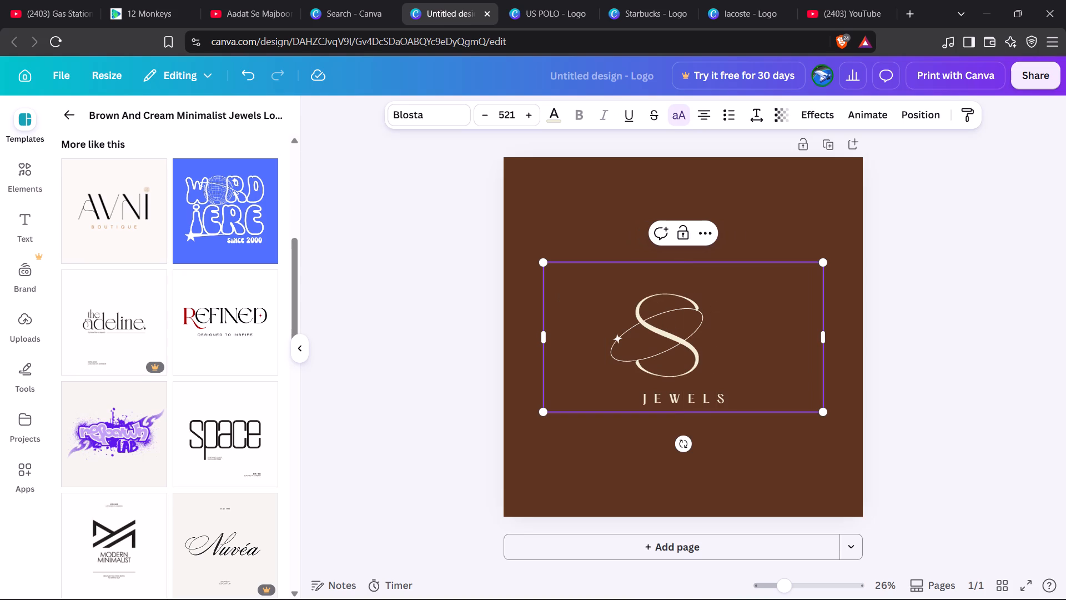
key(n)
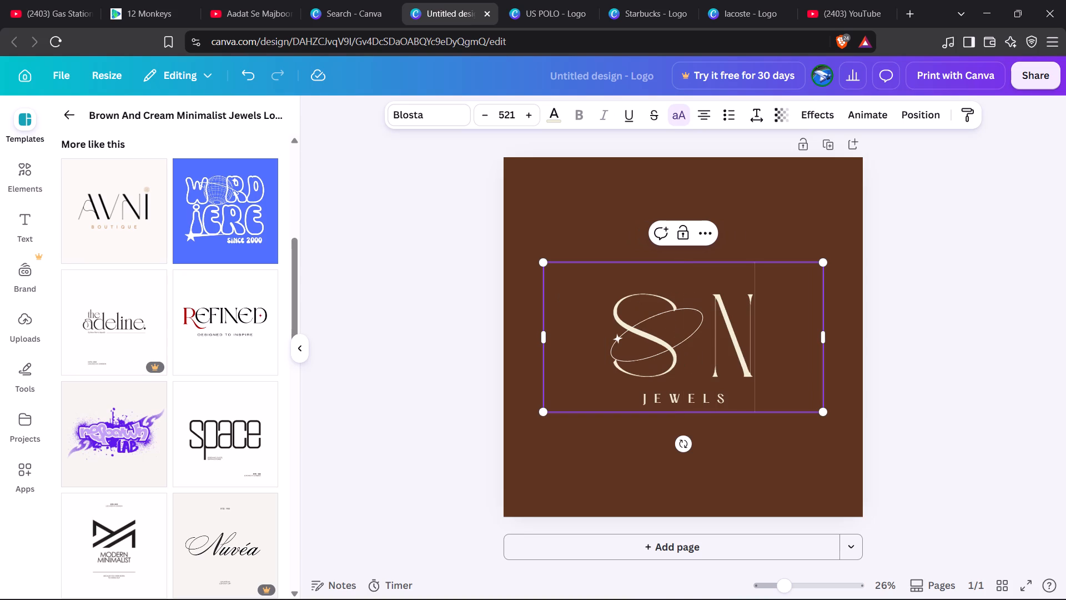
key(BackSpace)
key(space)
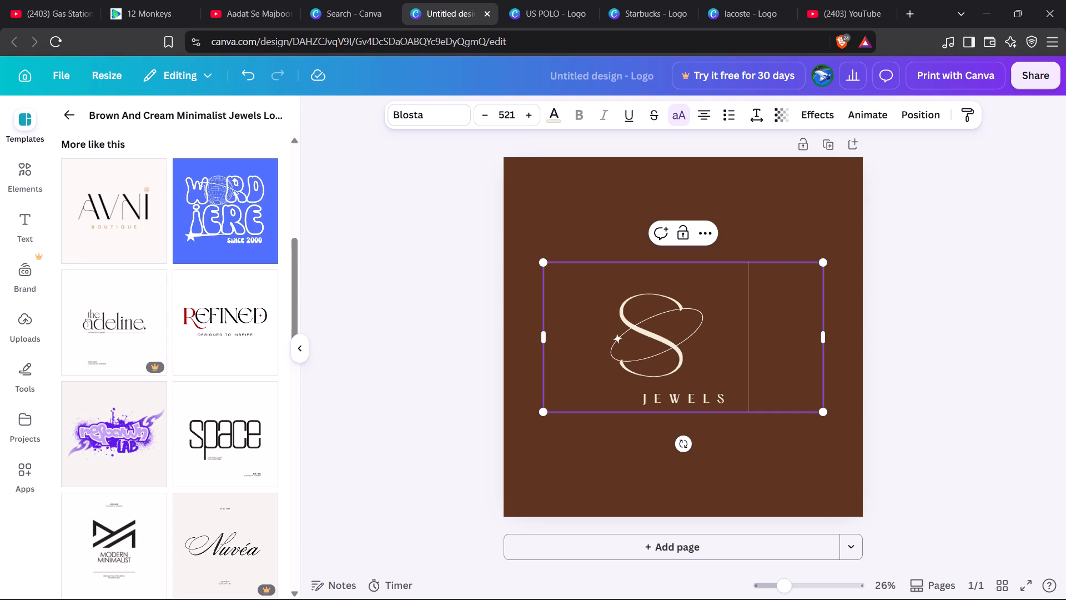
text(nal)
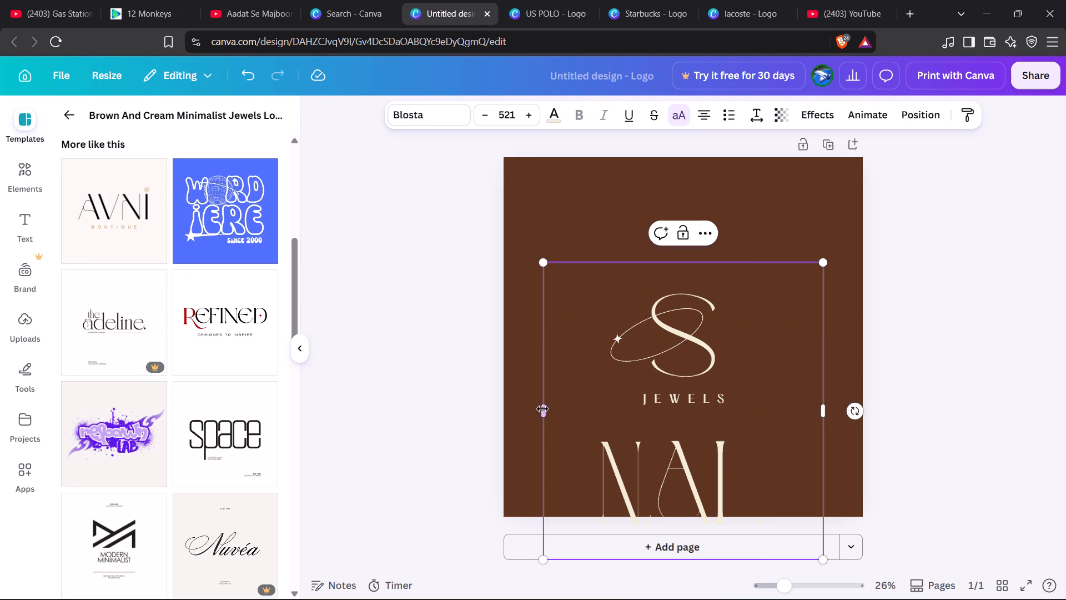
Widen the title's text box on both sides so "S NAL" fits on one line across the page.
drag(539, 410, 505, 410)
drag(823, 337, 859, 334)
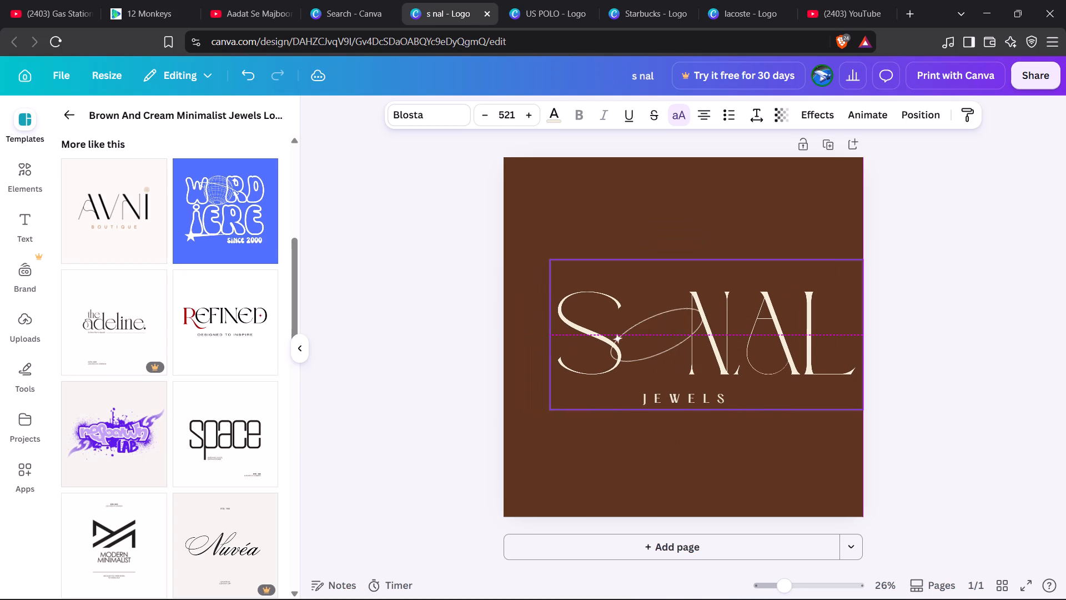
drag(859, 334, 861, 333)
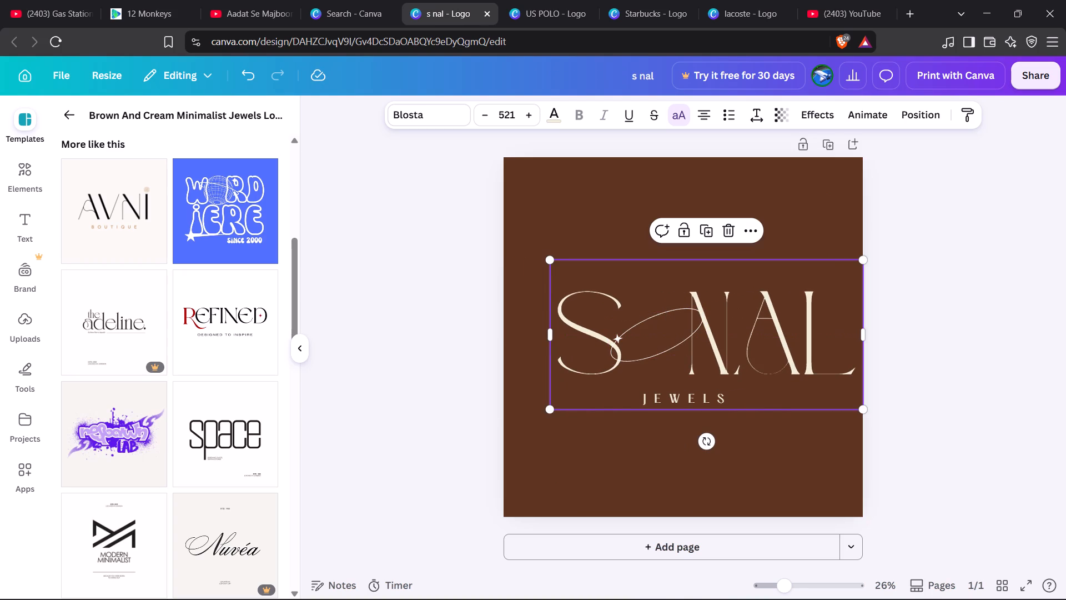
drag(549, 334, 525, 338)
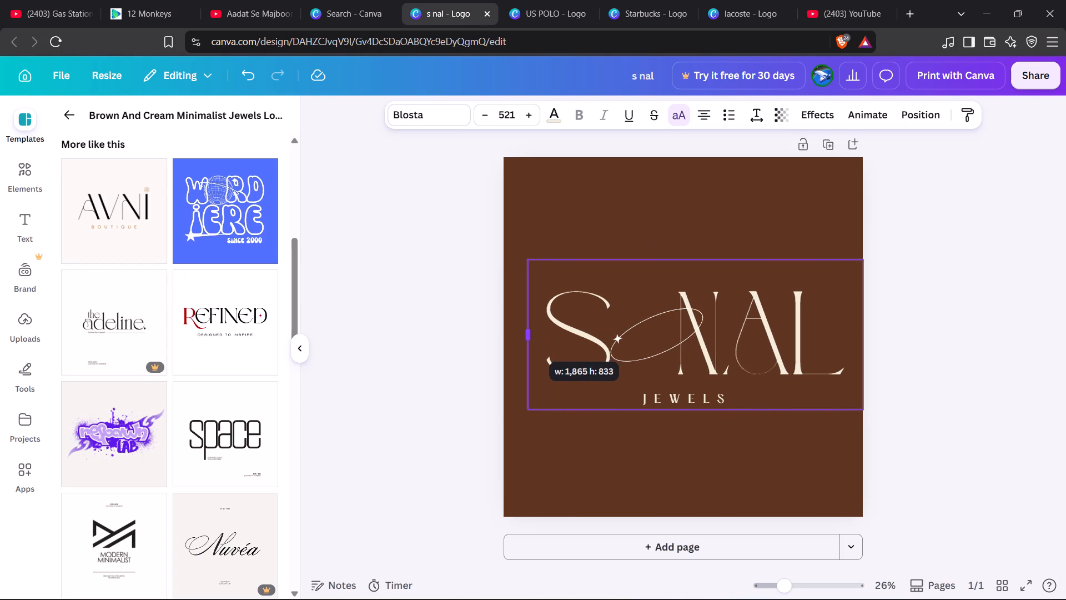
drag(525, 338, 511, 339)
Add one more space before the N in the title to widen the gap for the ellipse.
click(646, 332)
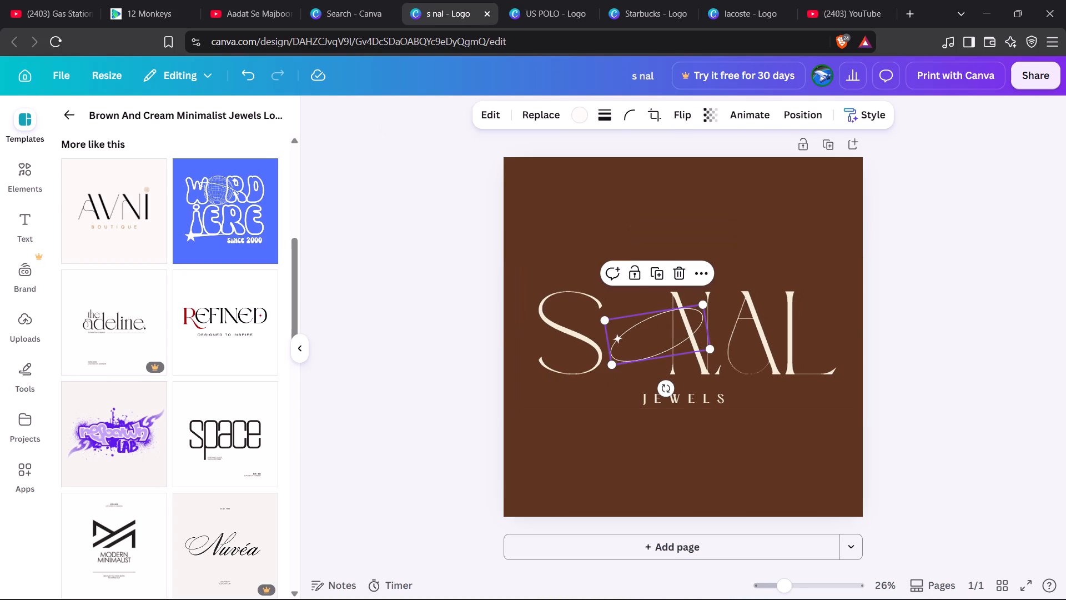
click(589, 348)
click(611, 338)
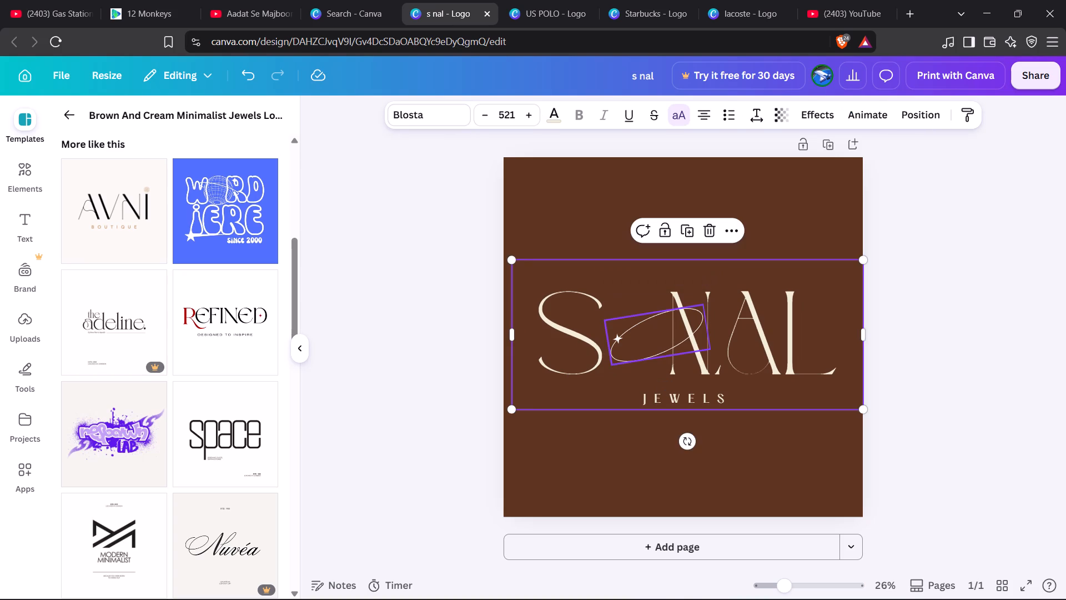
click(581, 338)
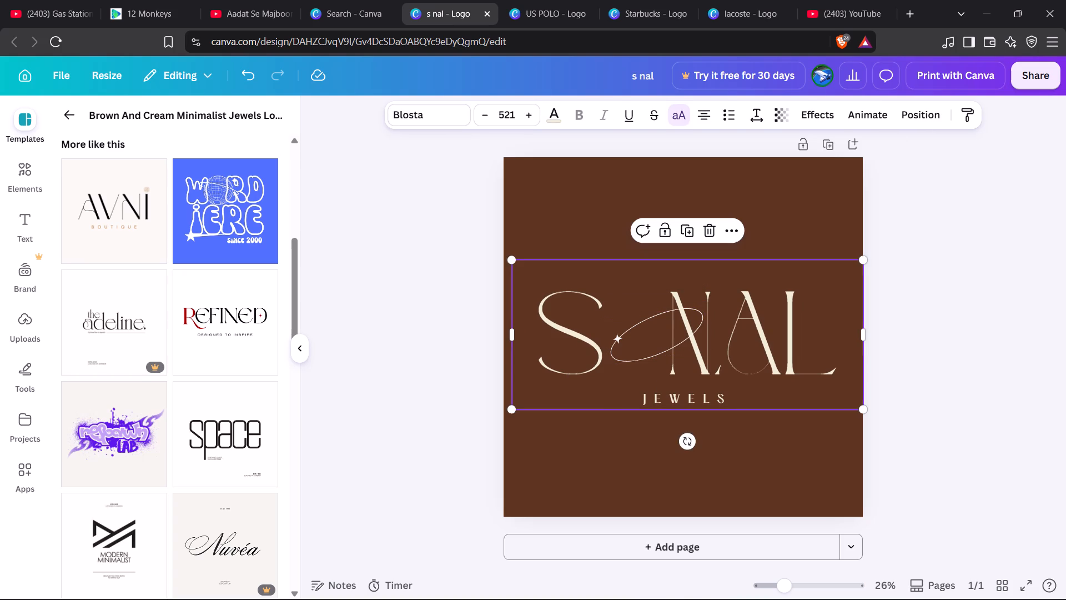
click(723, 344)
key(Left)
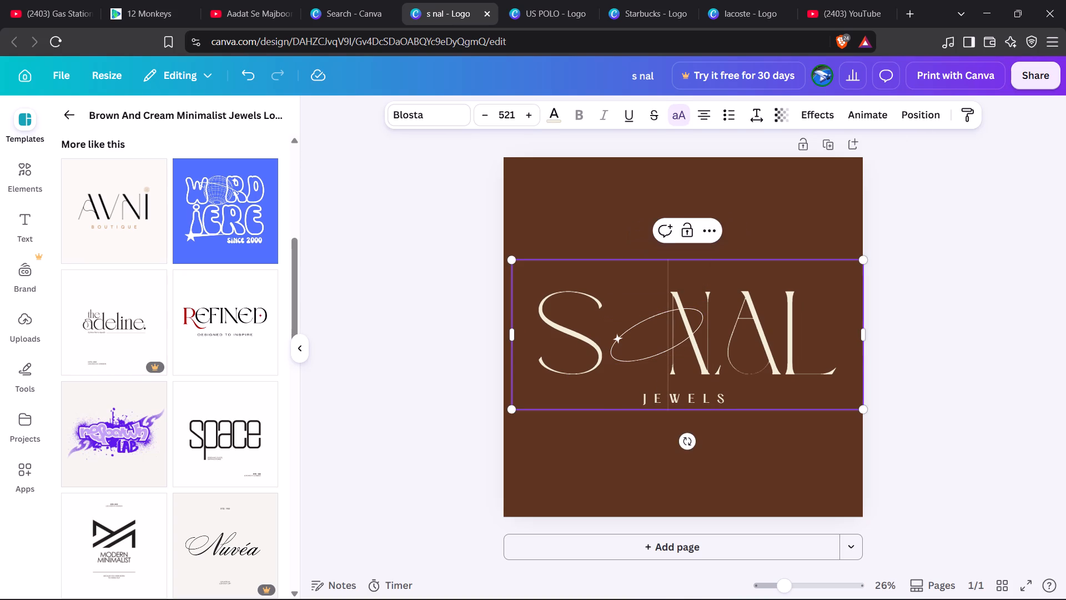
key(space)
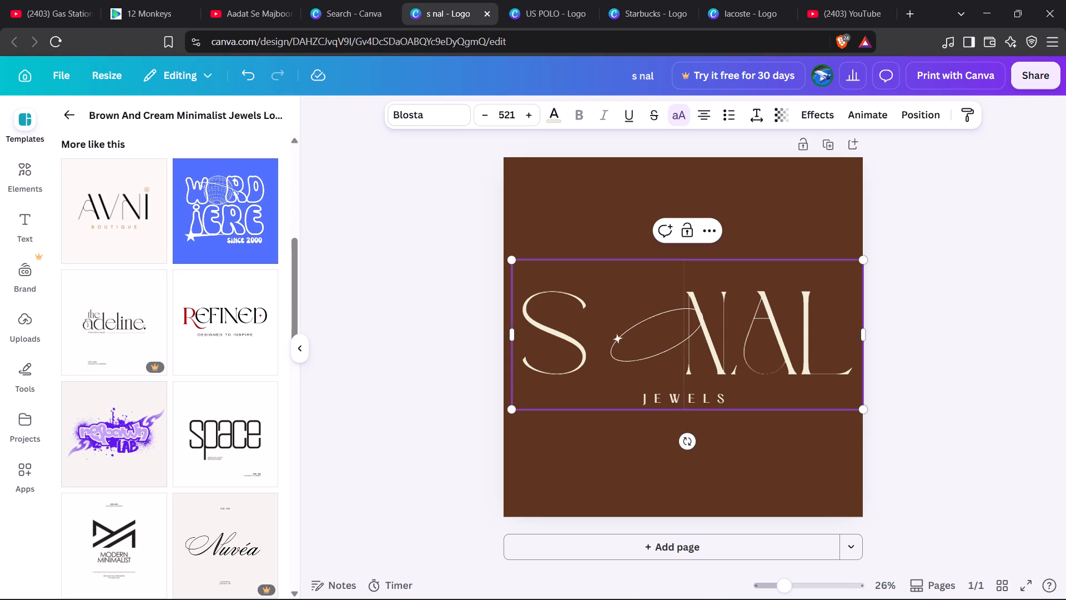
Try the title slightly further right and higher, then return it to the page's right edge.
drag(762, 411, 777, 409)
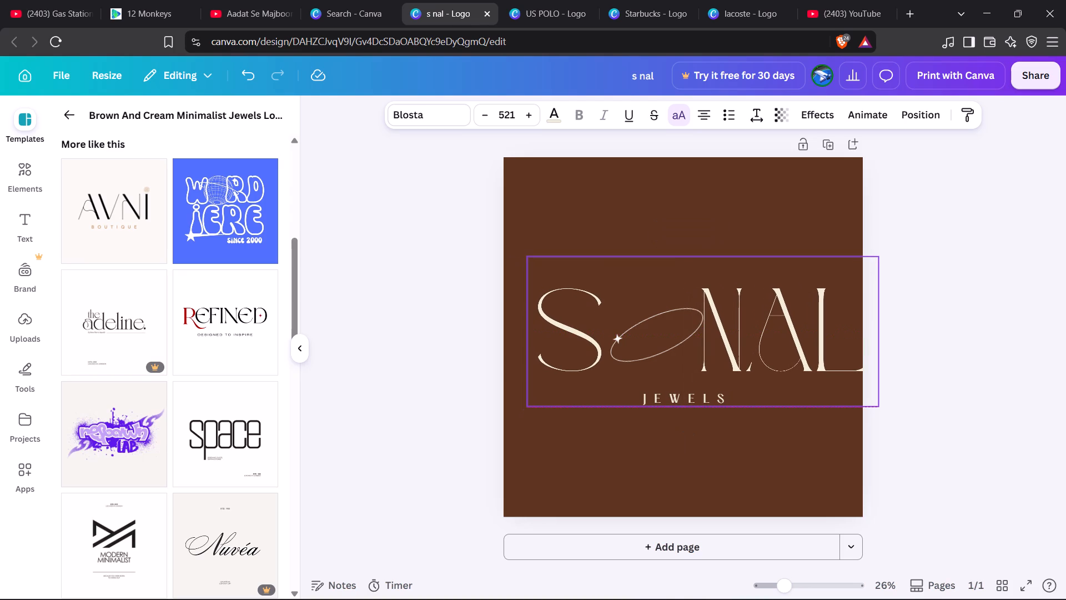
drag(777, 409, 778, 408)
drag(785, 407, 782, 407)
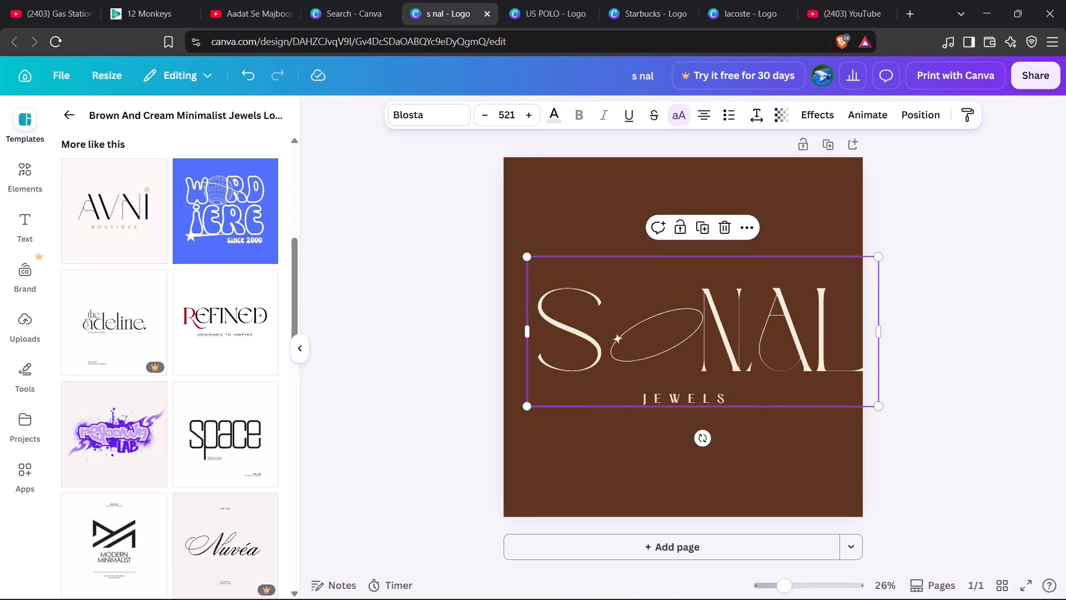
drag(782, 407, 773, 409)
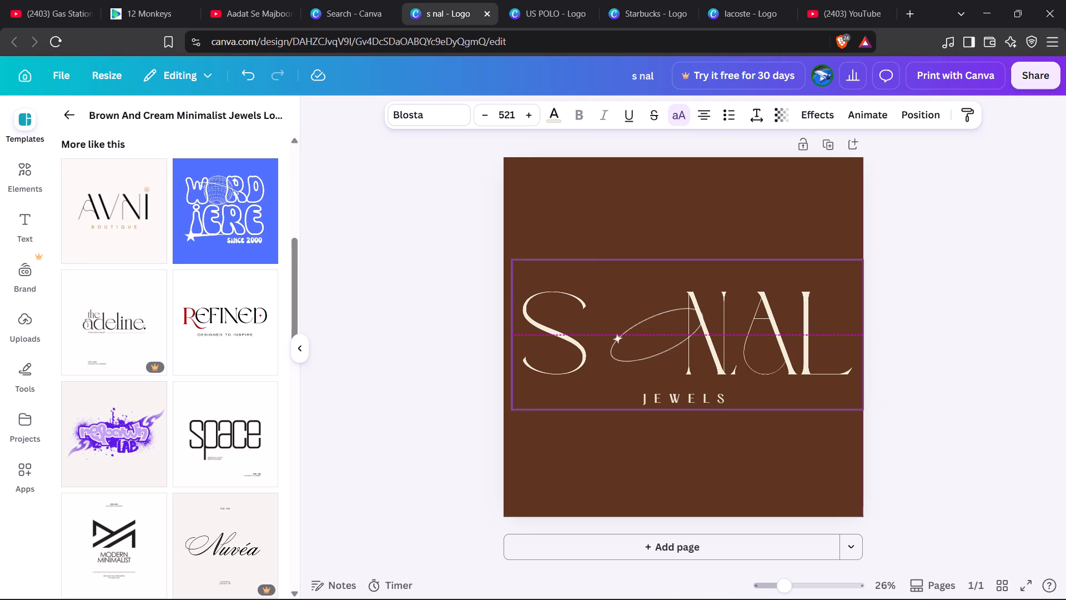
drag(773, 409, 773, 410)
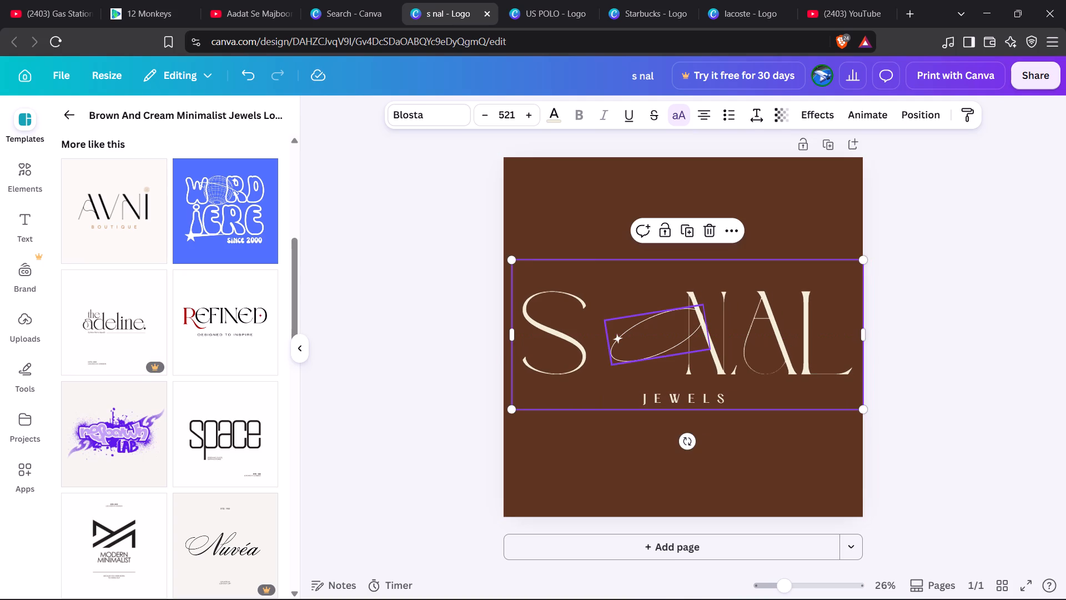
Nudge the star ellipse left until it sits in the gap between the S and the N.
click(652, 344)
key(Left)
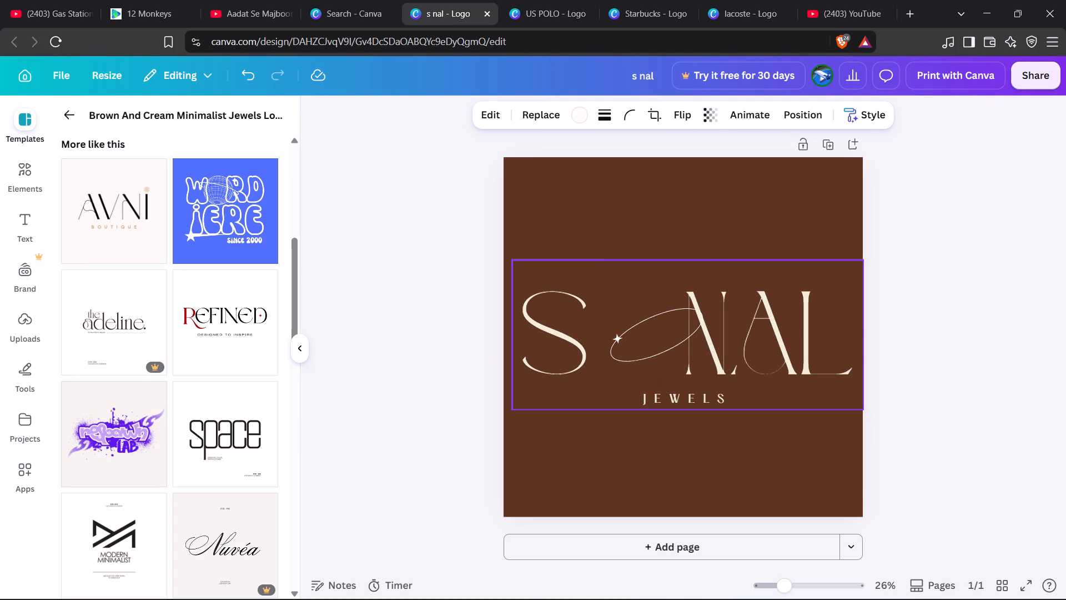
key(Left)
key(Left)
key(Left)
key(Left)
key(Left)
key(Left)
key(Left)
key(Left)
key(Left)
key(Left)
key(Left)
key(Left)
key(Left)
key(Left)
key(Left)
key(Left)
key(Left)
key(Left)
key(Left)
key(Left)
key(Left)
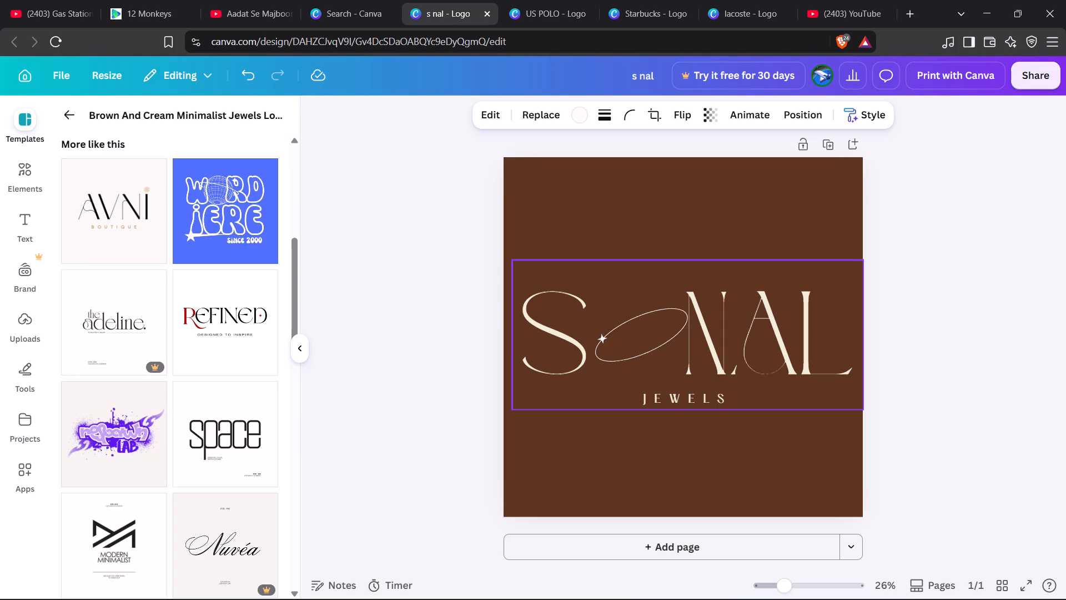
Rotate the star ellipse counterclockwise to a steeper tilt so it reads as the letter O.
drag(652, 389, 655, 384)
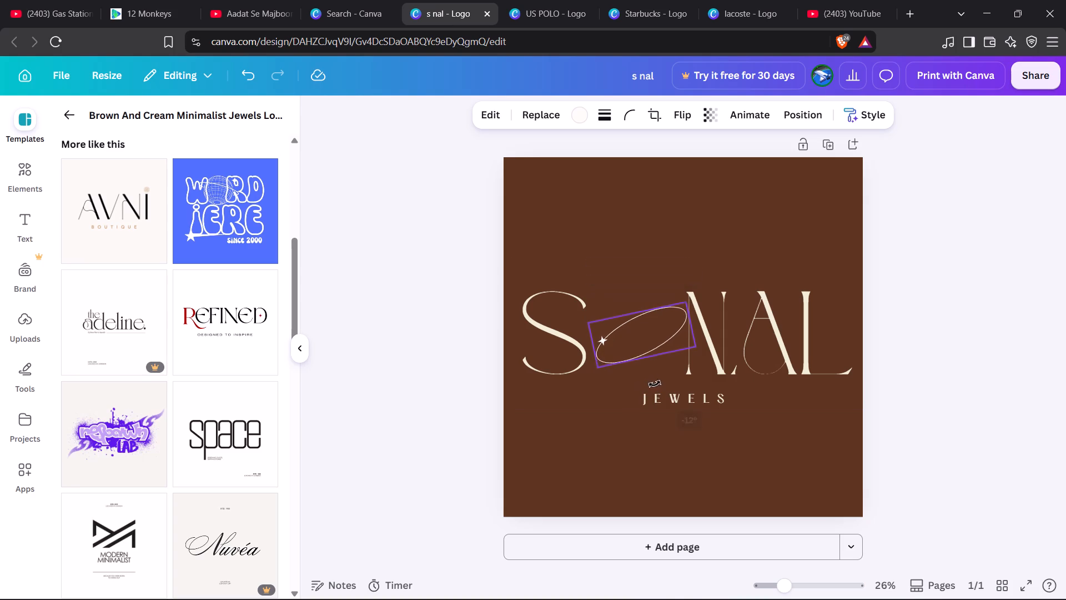
drag(655, 384, 666, 369)
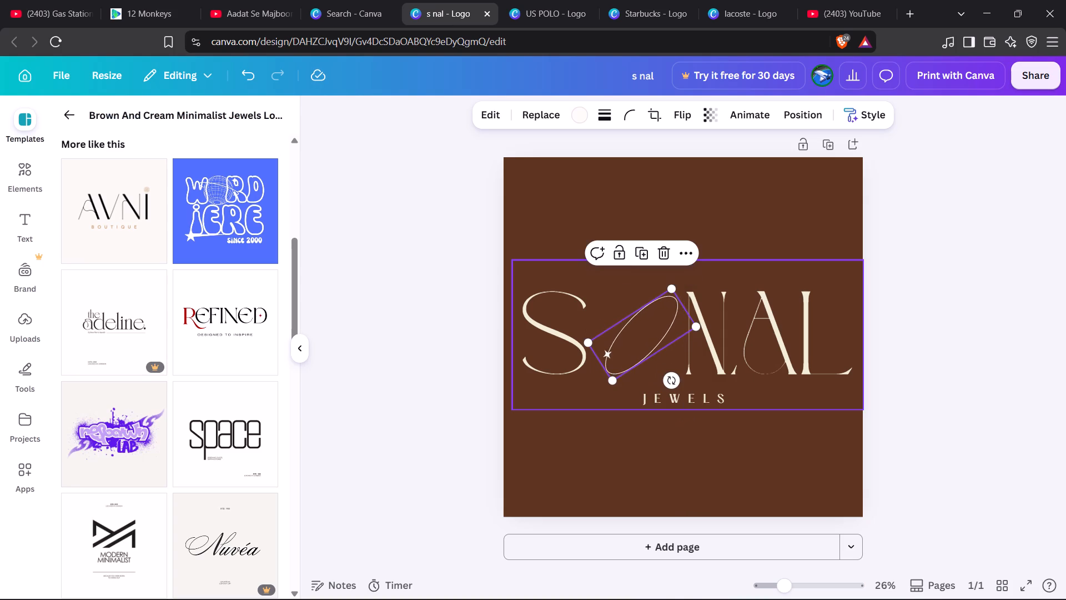
click(644, 332)
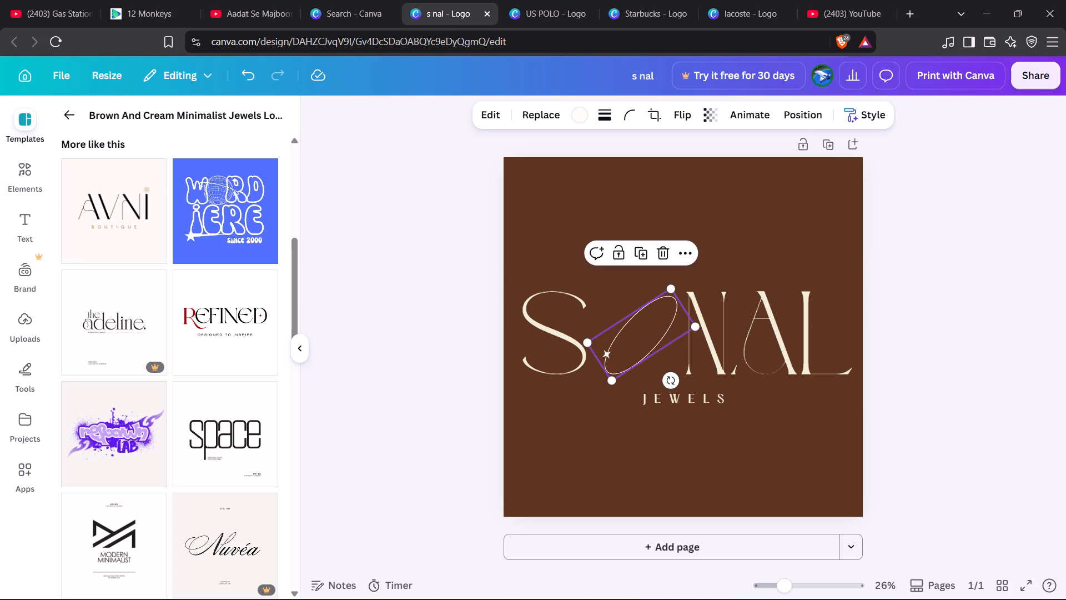
click(759, 235)
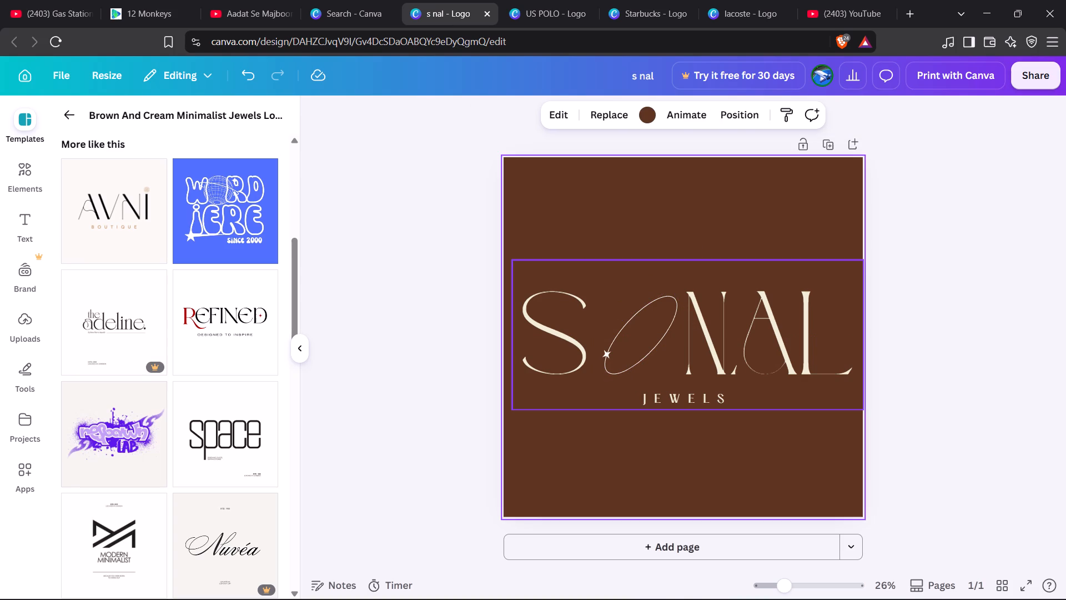
Extend the title's text box to the page's left edge so it spans the full page width.
click(788, 352)
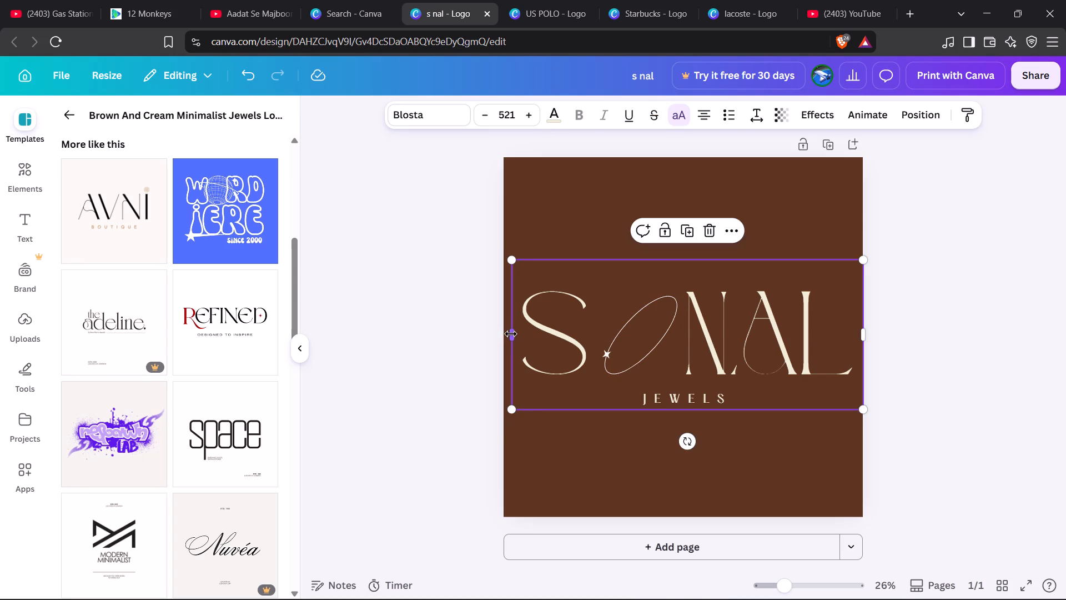
drag(511, 334, 503, 334)
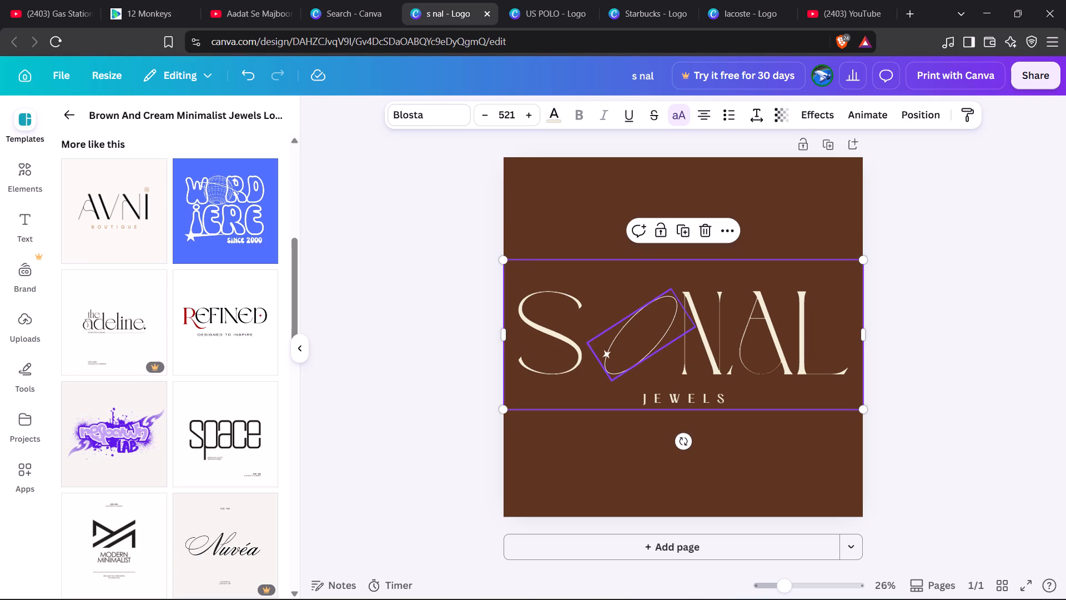
Enlarge the star ellipse slightly towards the S so it fills more of the letter gap.
click(616, 347)
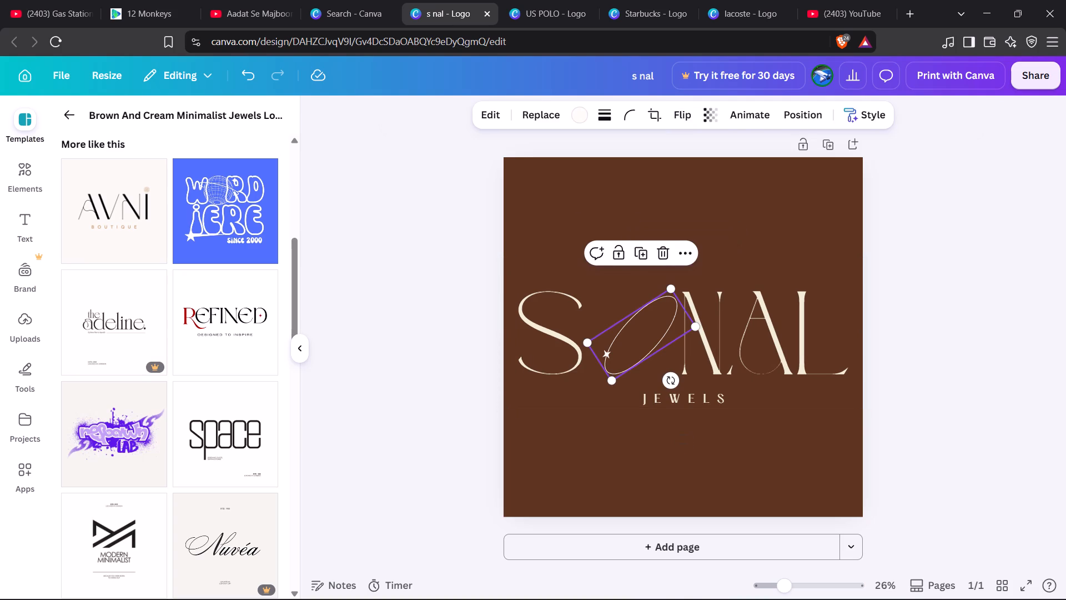
click(638, 334)
double_click(638, 334)
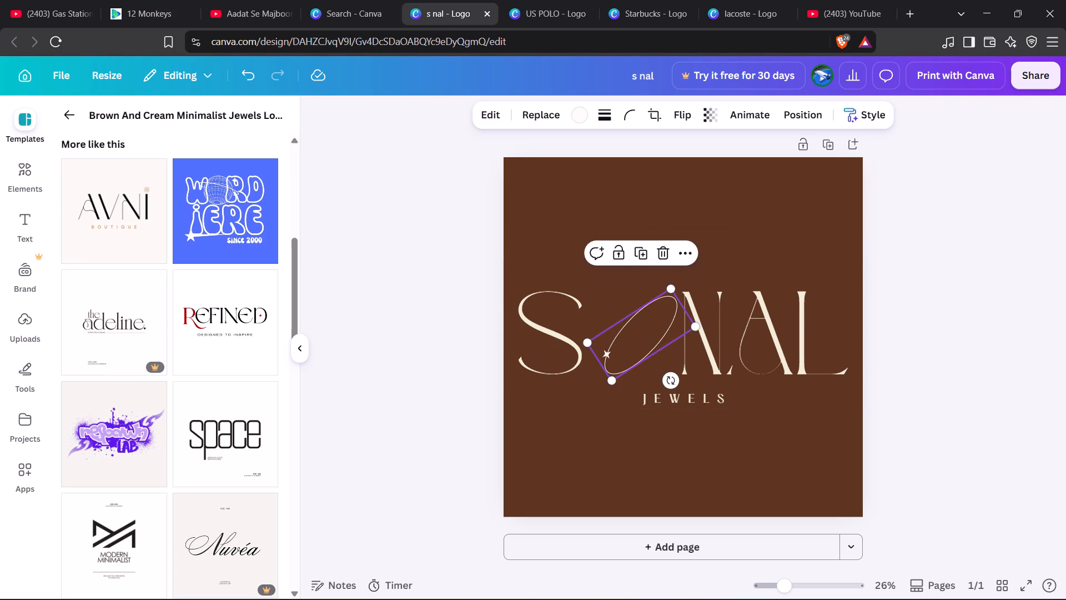
click(644, 328)
drag(587, 341, 580, 341)
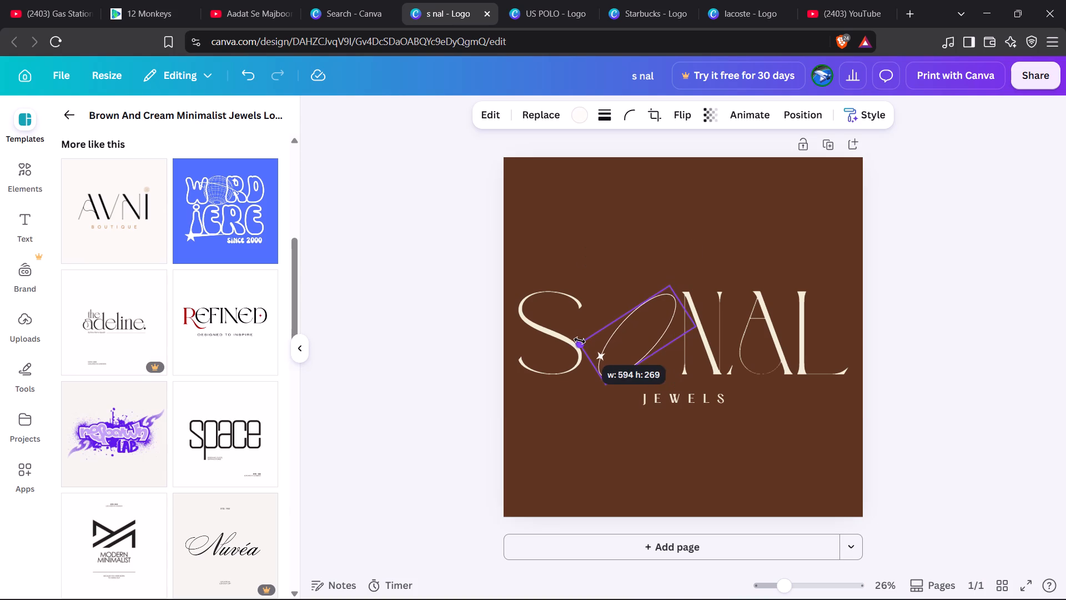
drag(580, 341, 575, 340)
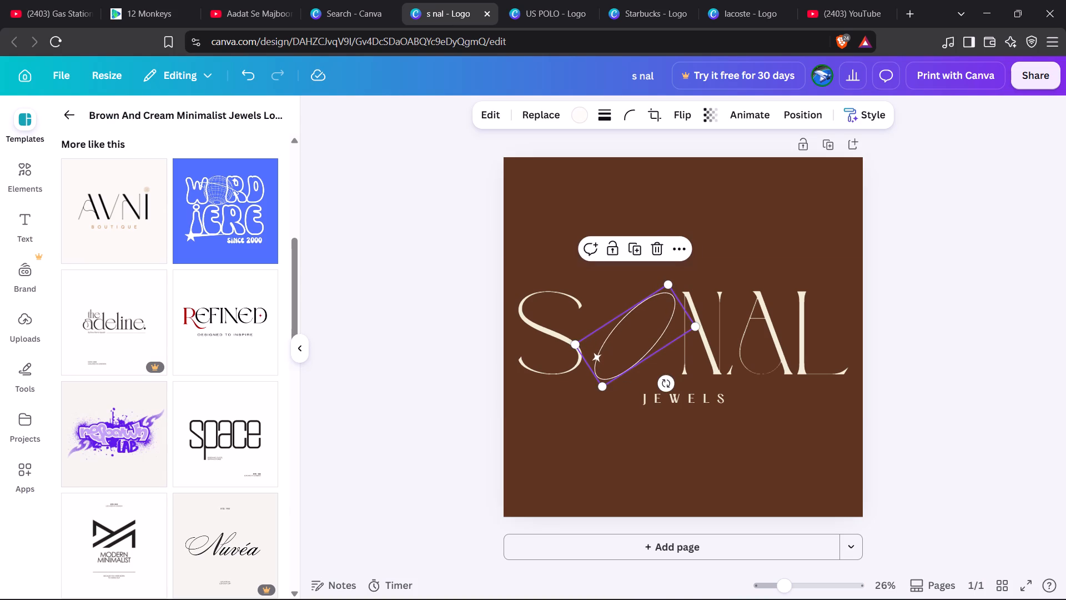
Move the enlarged ellipse slightly up and left to align it between the S and the N.
drag(627, 340, 621, 333)
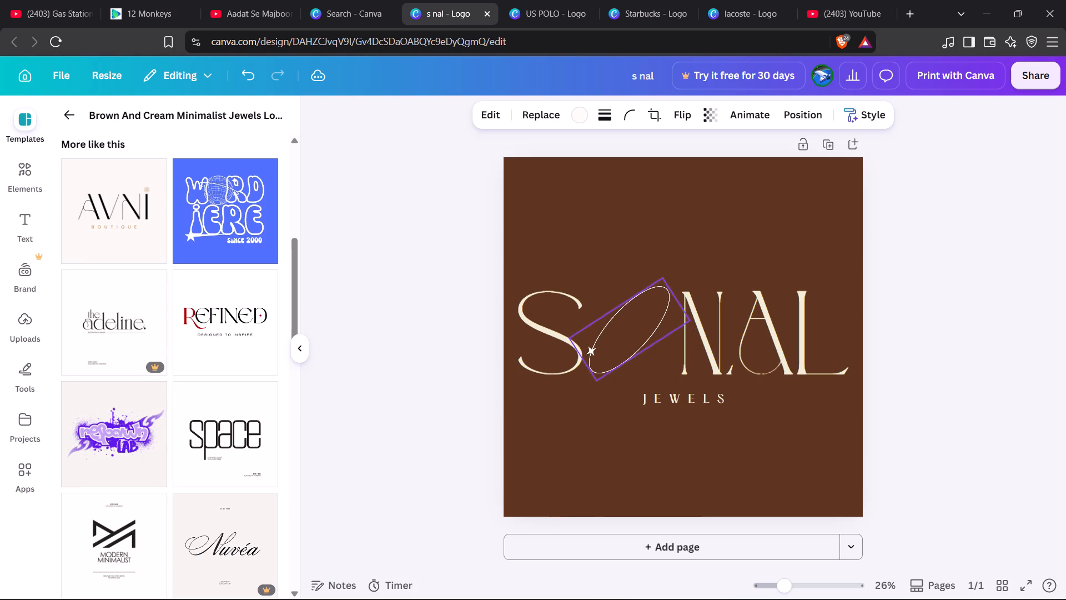
drag(621, 333, 625, 333)
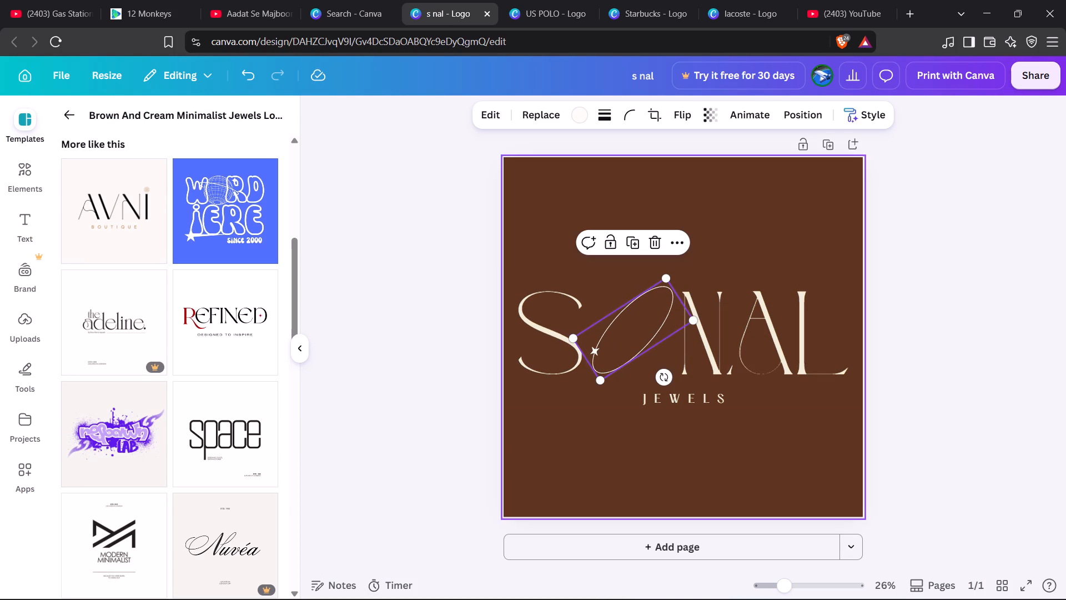
click(902, 237)
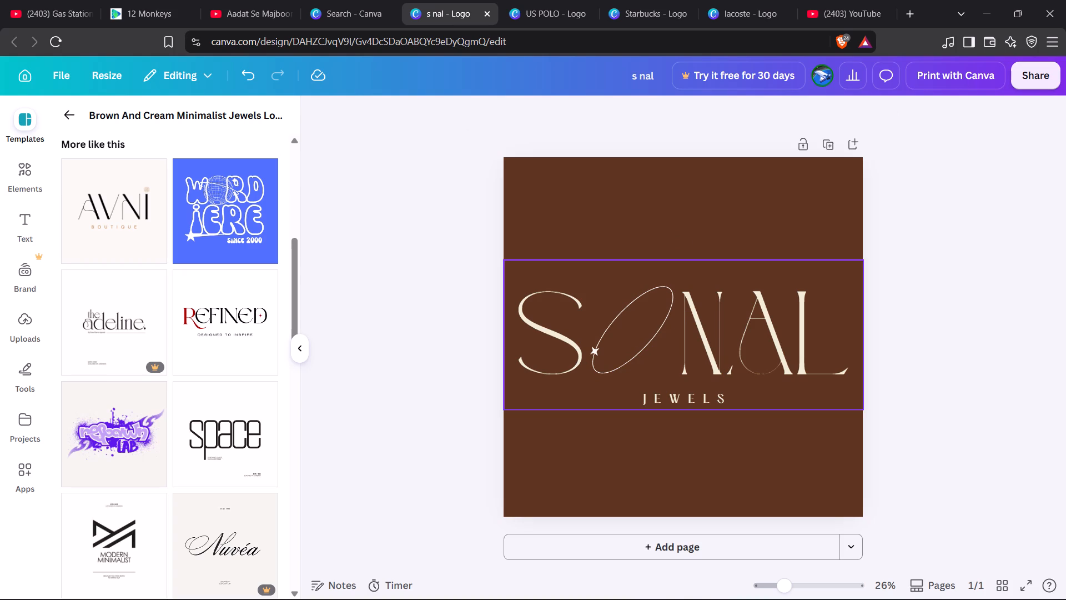
Nudge the S NAL title text slightly right so the S sits closer to the star ellipse.
click(579, 401)
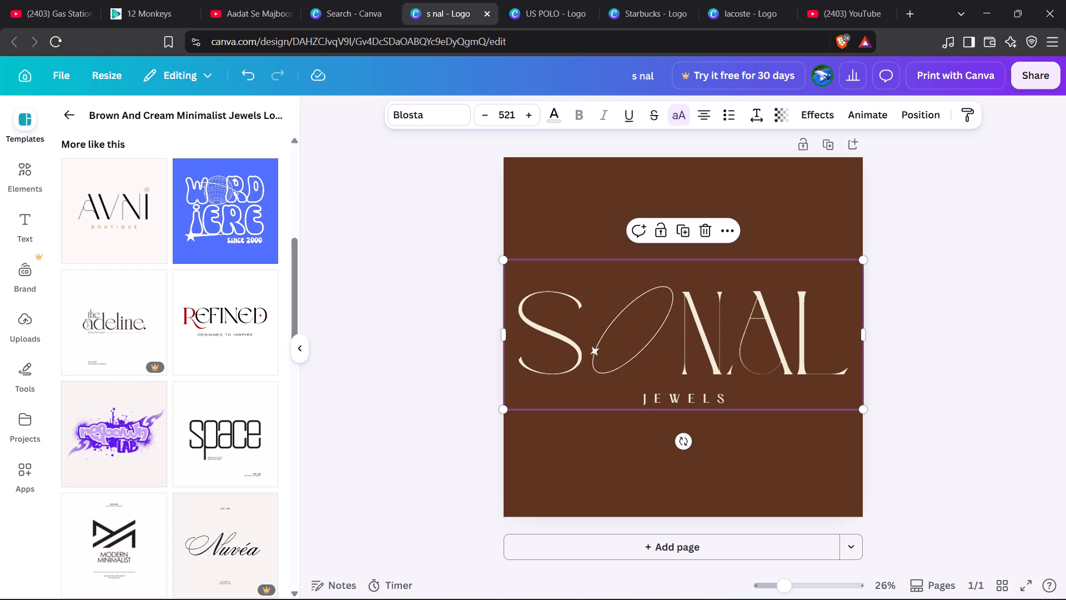
key(Right)
key(Right)
key(Right)
key(Right)
key(Right)
key(Right)
key(Right)
key(Right)
key(Right)
key(Right)
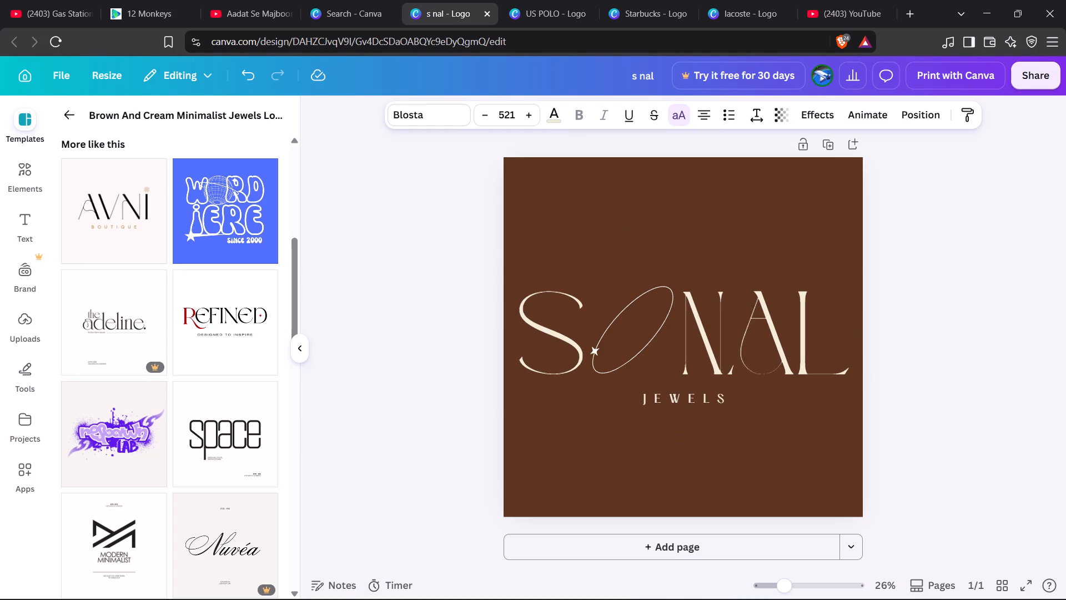
key(Right)
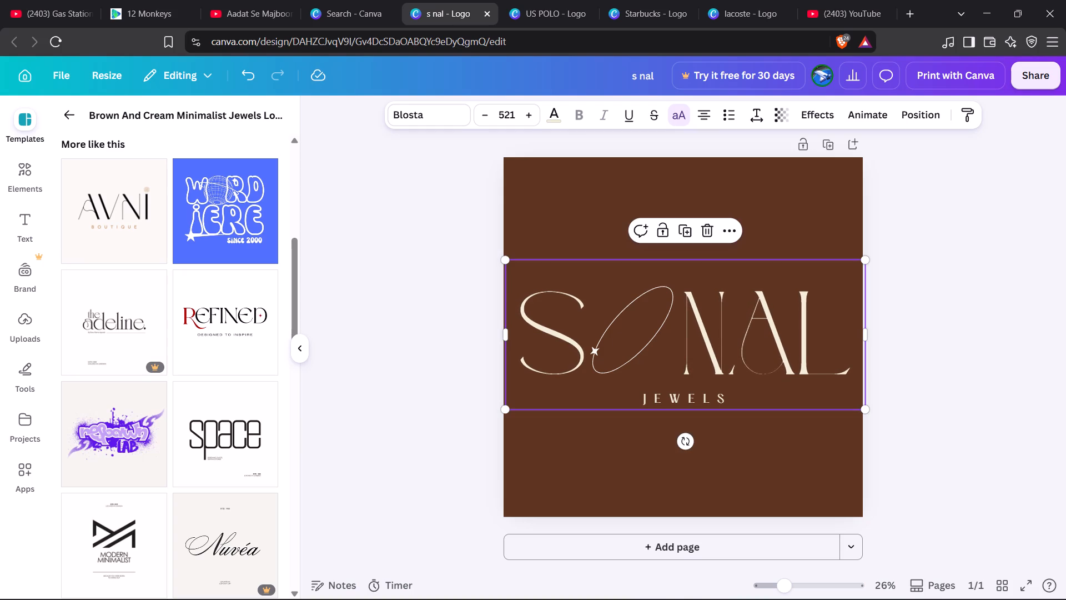
key(Right)
key(Right)
key(Right)
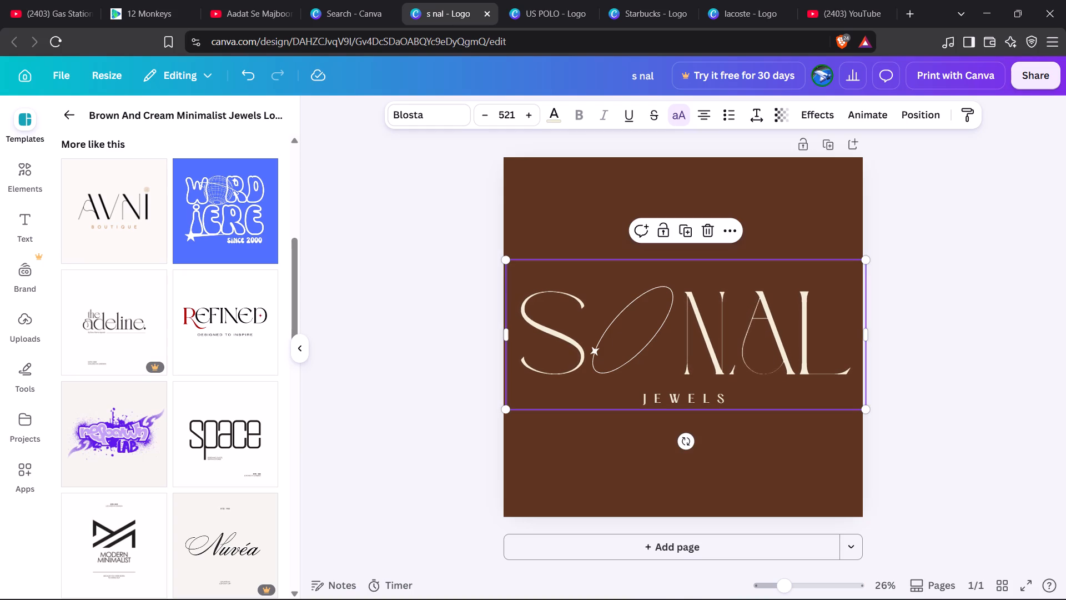
click(961, 317)
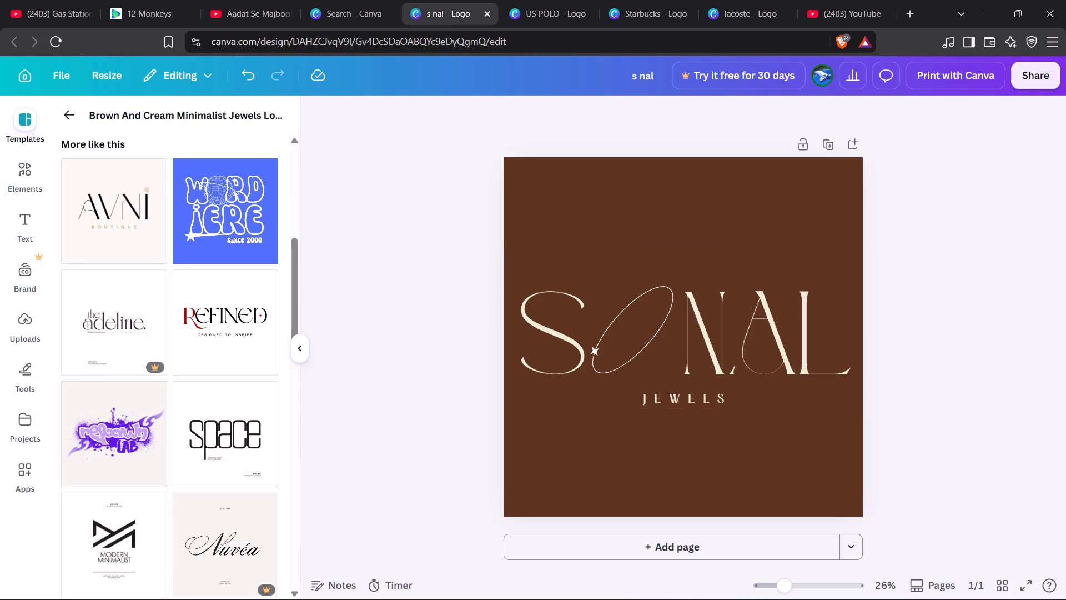
Search the elements library for "lady shadow" and show all matching graphics.
click(36, 178)
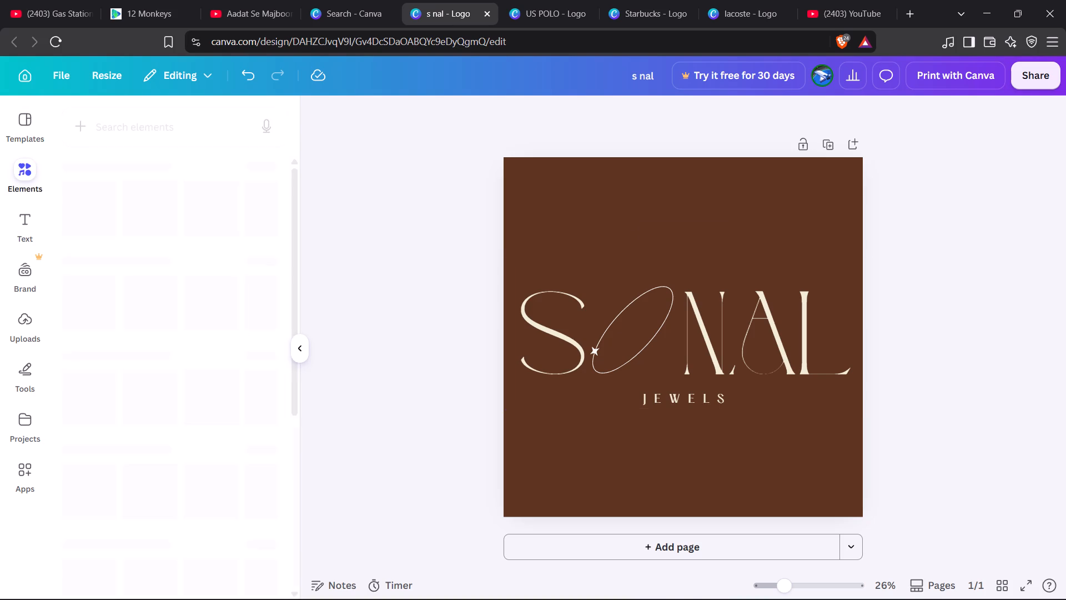
click(118, 133)
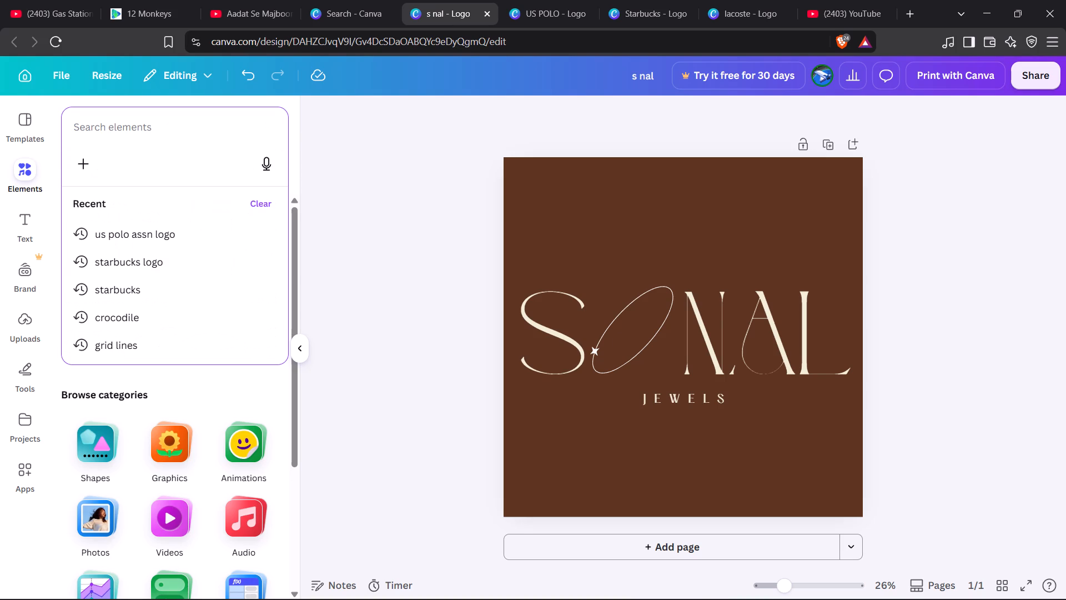
text(lady)
key(space)
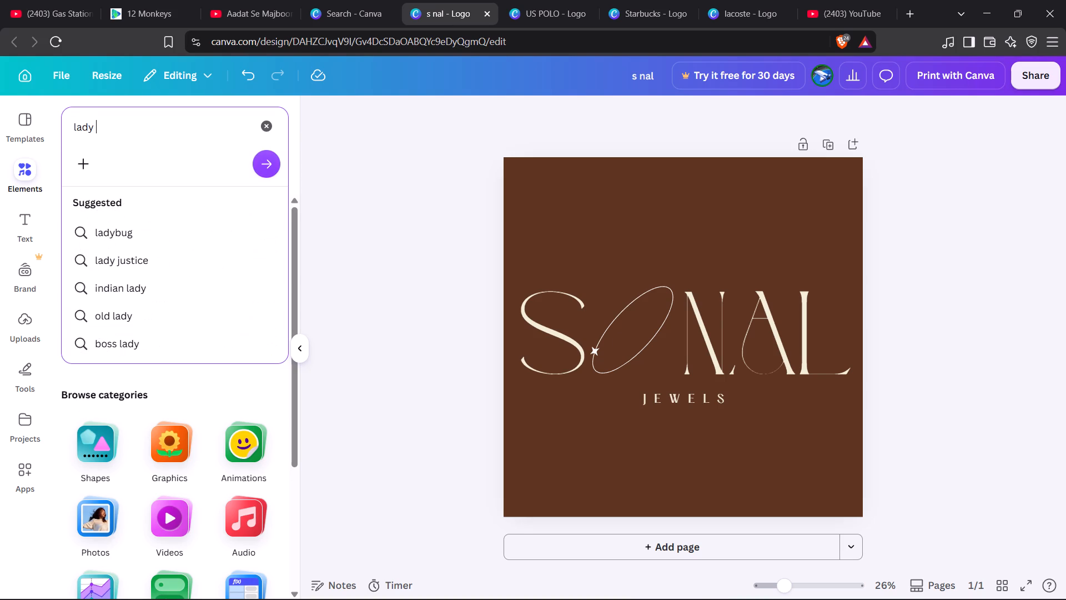
text(sho)
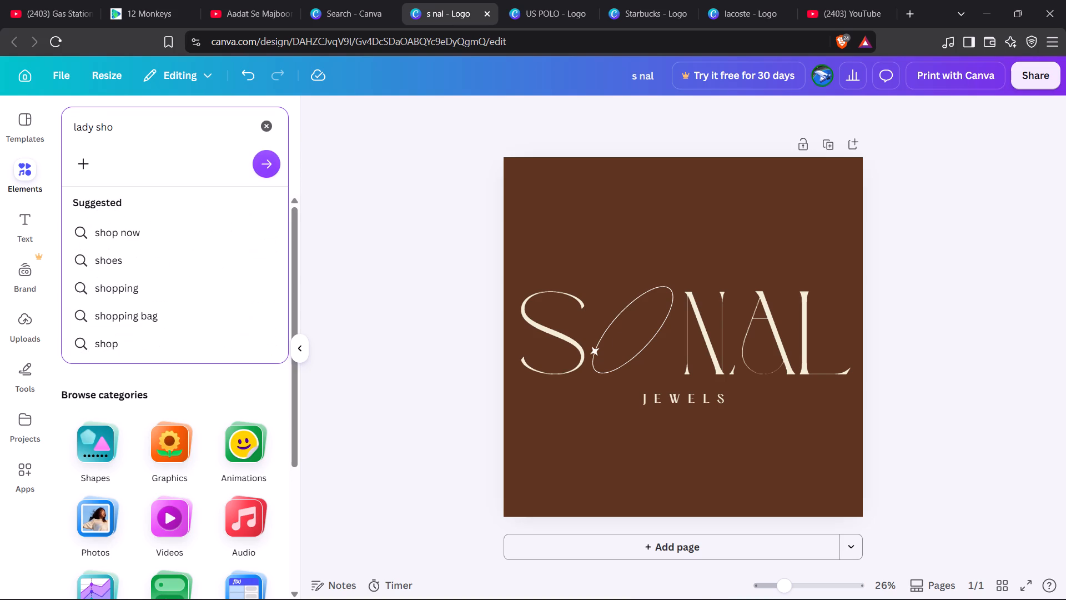
key(BackSpace)
text(adow)
key(Return)
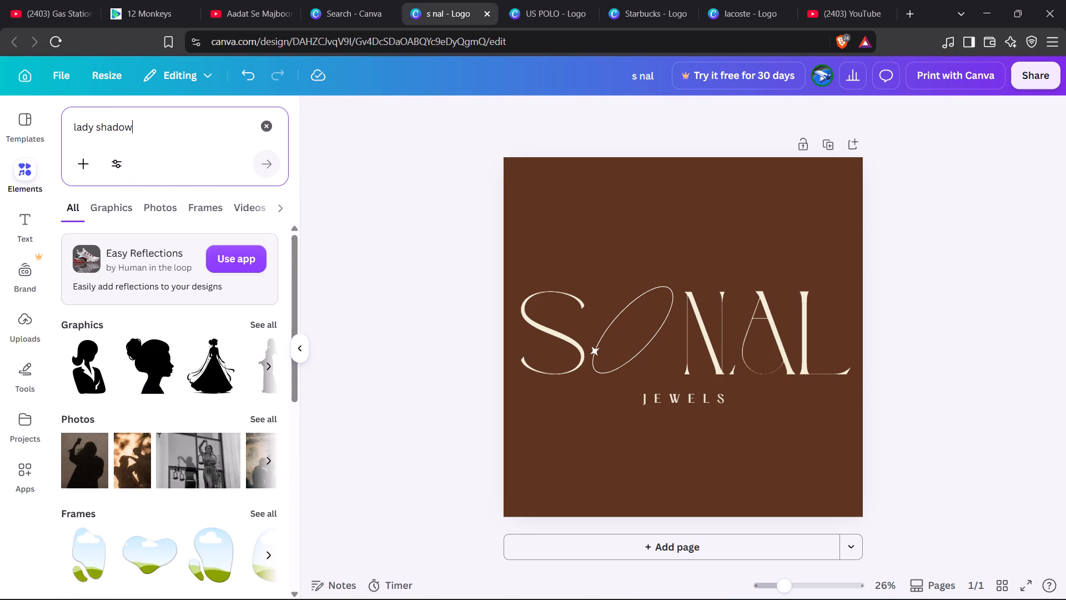
click(266, 329)
Examine the "lady shadow" graphics for a woman's silhouette that suits the jewels logo.
scroll(199, 390, down, 1)
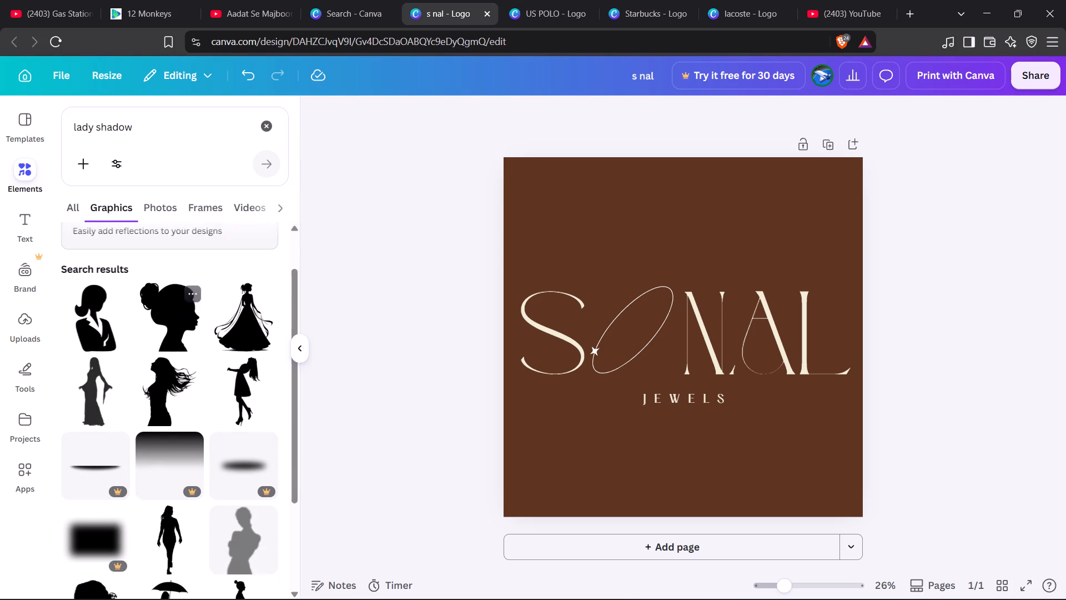
scroll(199, 390, down, 2)
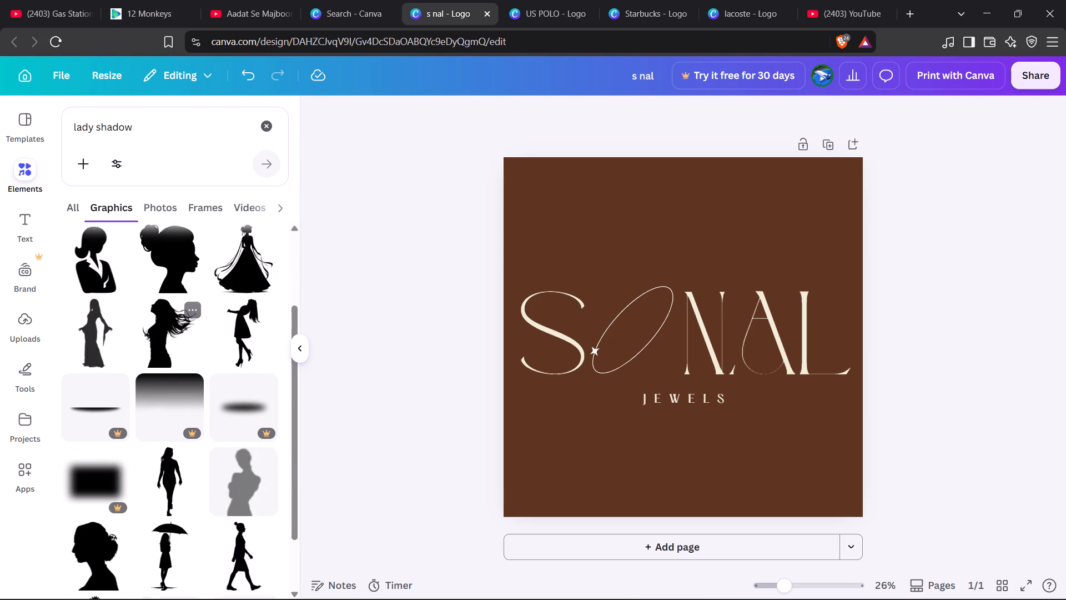
scroll(199, 390, down, 3)
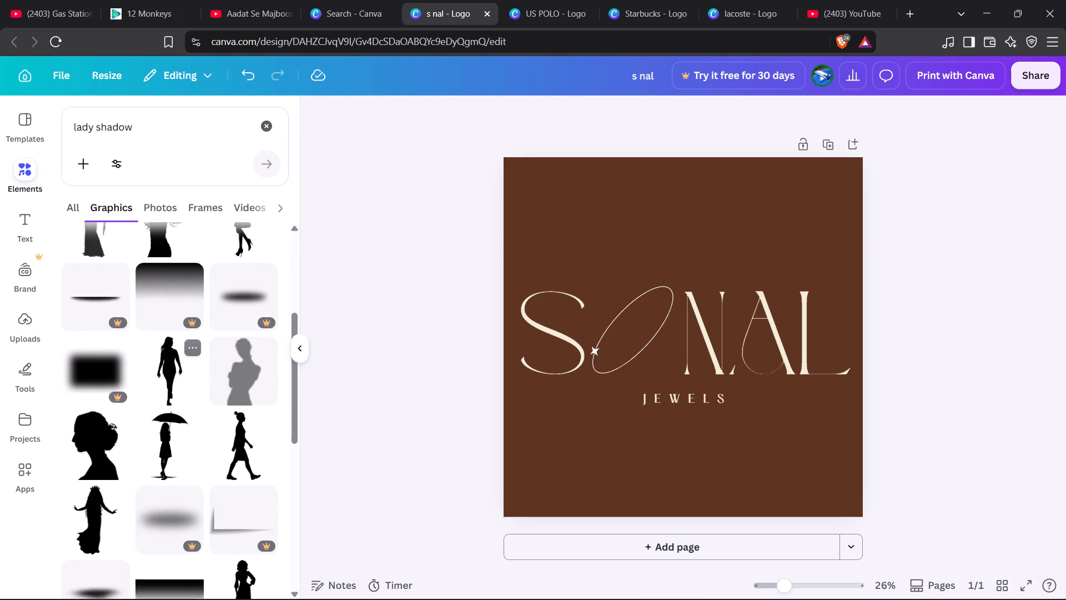
scroll(199, 390, down, 4)
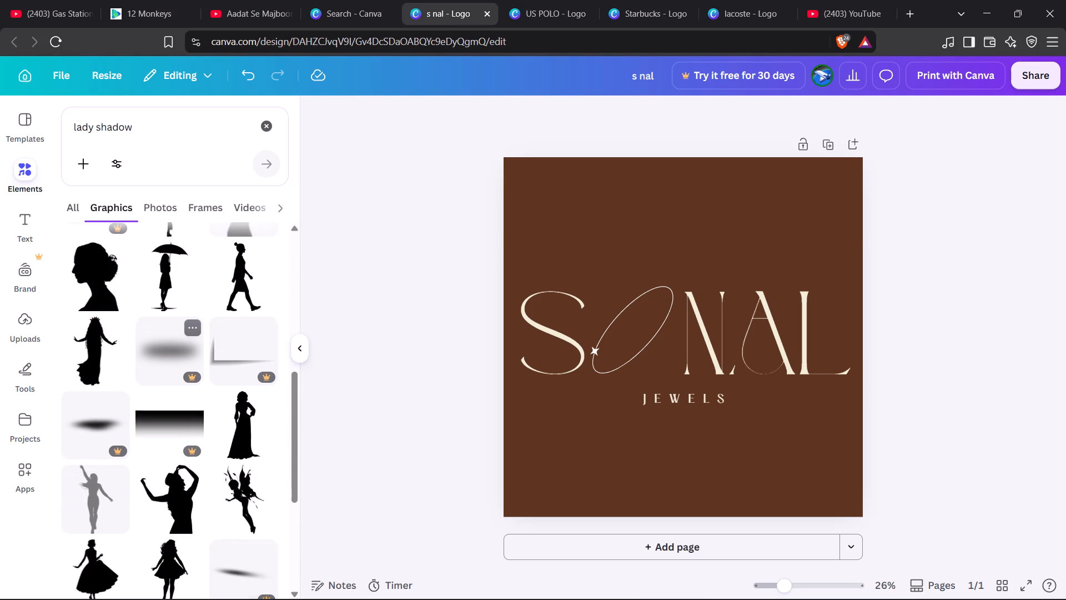
scroll(199, 390, down, 2)
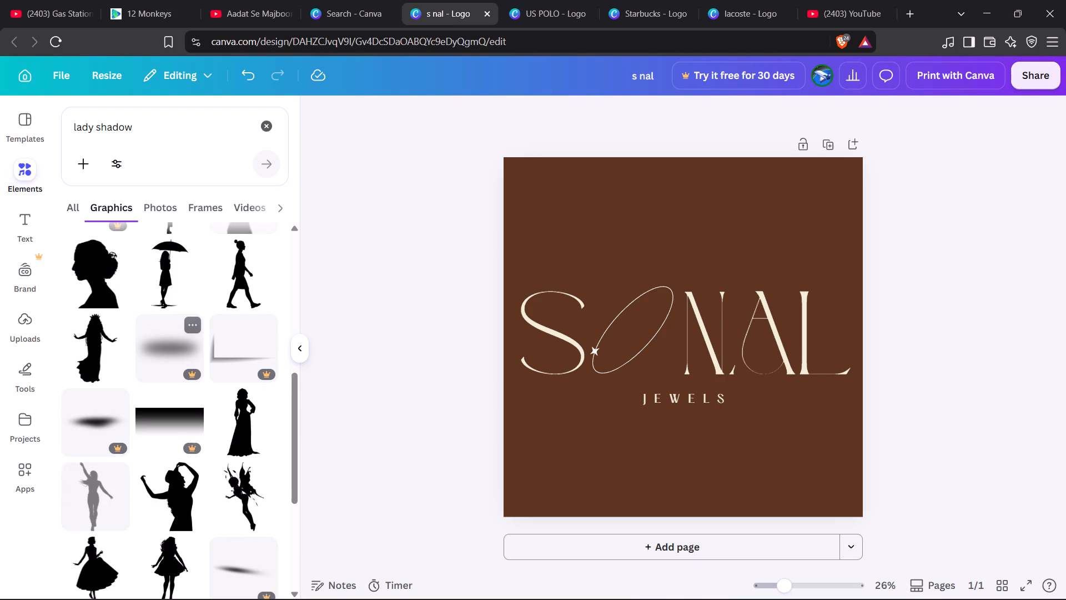
scroll(199, 390, down, 1)
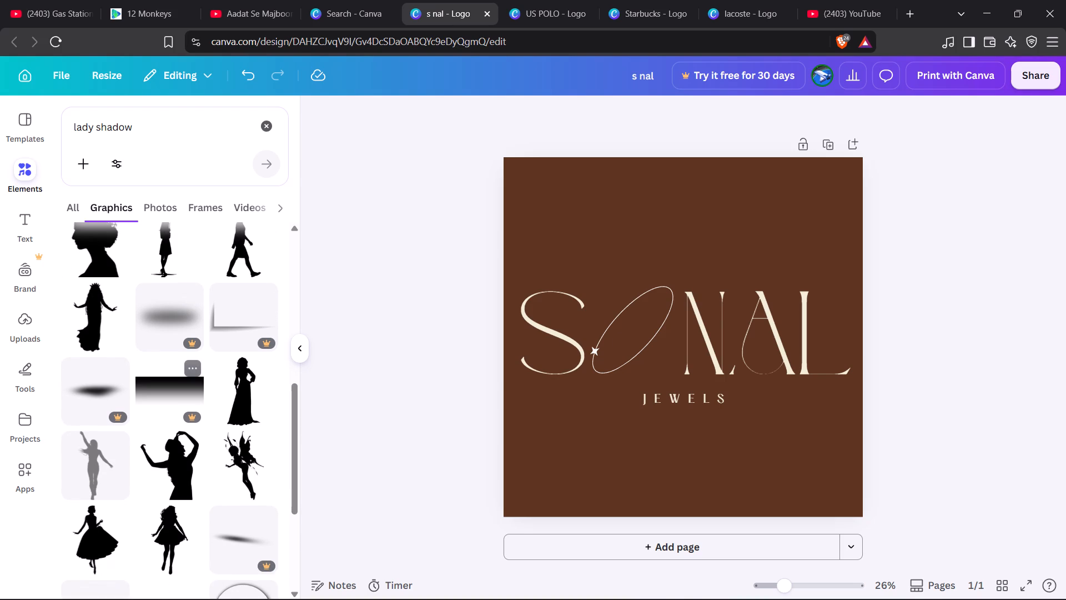
scroll(199, 390, down, 3)
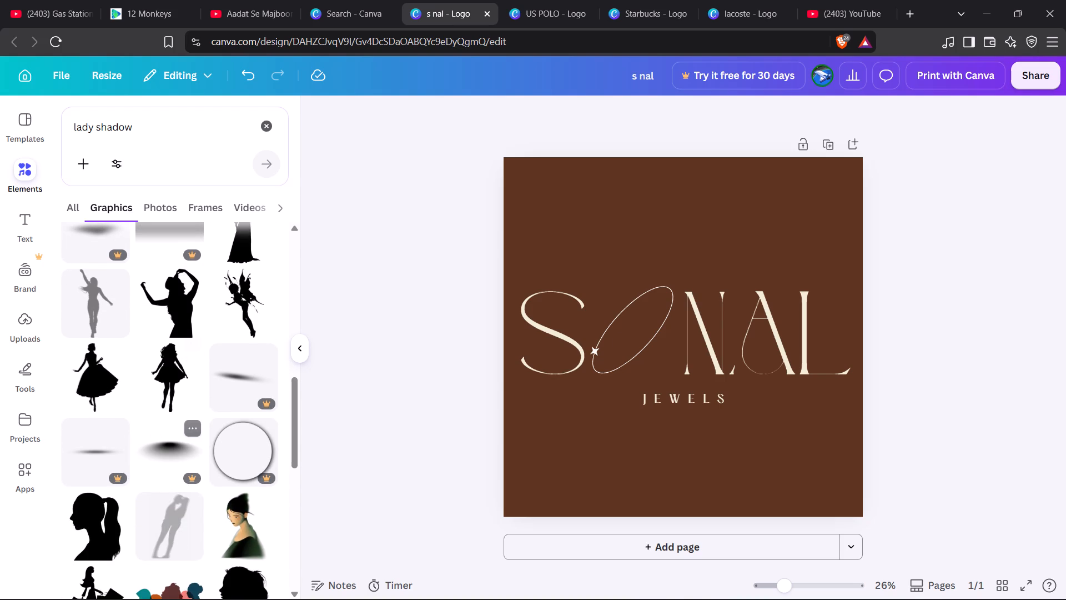
scroll(200, 464, up, 1)
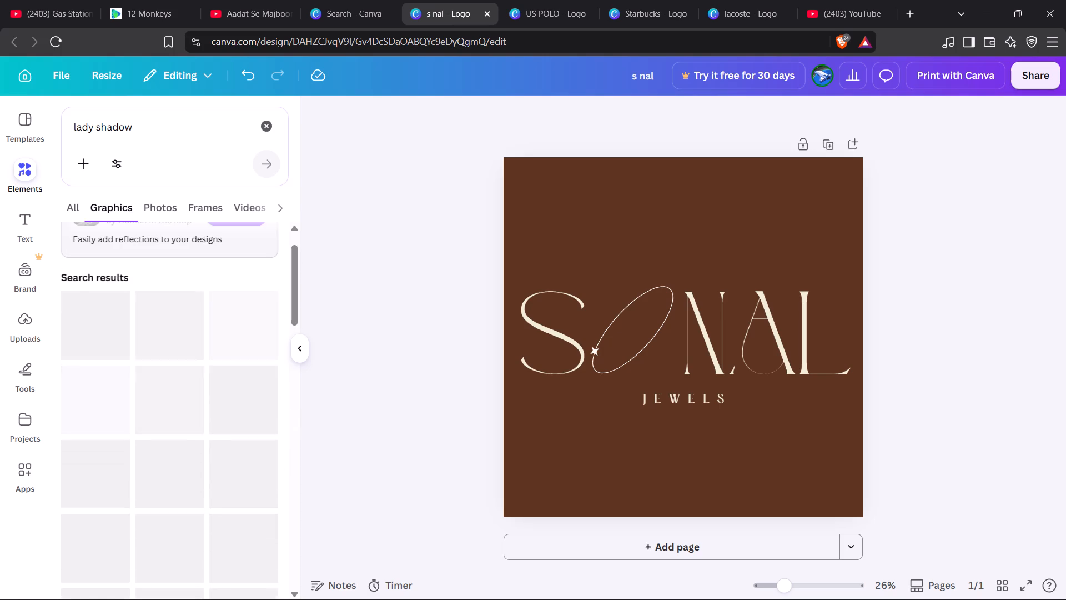
Refine the graphics search to "lady shadow(like mother)".
click(127, 119)
click(157, 120)
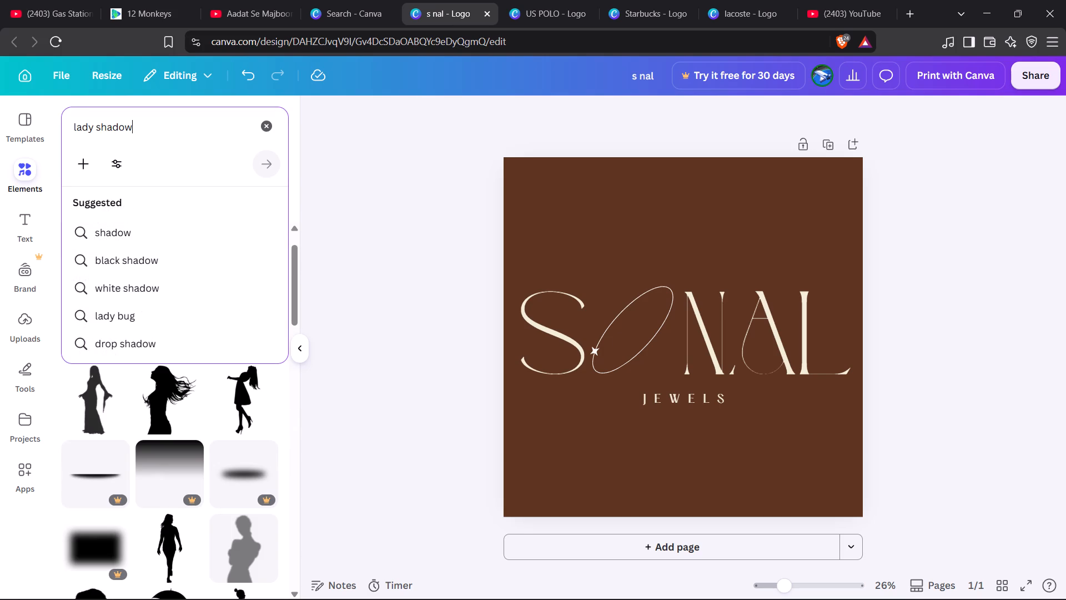
key(Left)
key(Left)
key(Left)
key(Left)
key(Left)
key(Left)
key(Left)
key(Left)
key(Left)
key(Left)
key(Left)
key(Left)
key(Left)
key(Left)
key(Left)
key(Left)
key(Left)
key(Left)
key(Left)
key(Left)
key(Right)
key(Right)
key(Right)
key(Right)
key(Right)
key(Right)
key(Right)
key(Right)
key(Right)
key(Right)
key(Right)
key(Right)
key(Right)
key(Right)
key(Right)
key(Right)
key(Right)
key(Right)
text(())
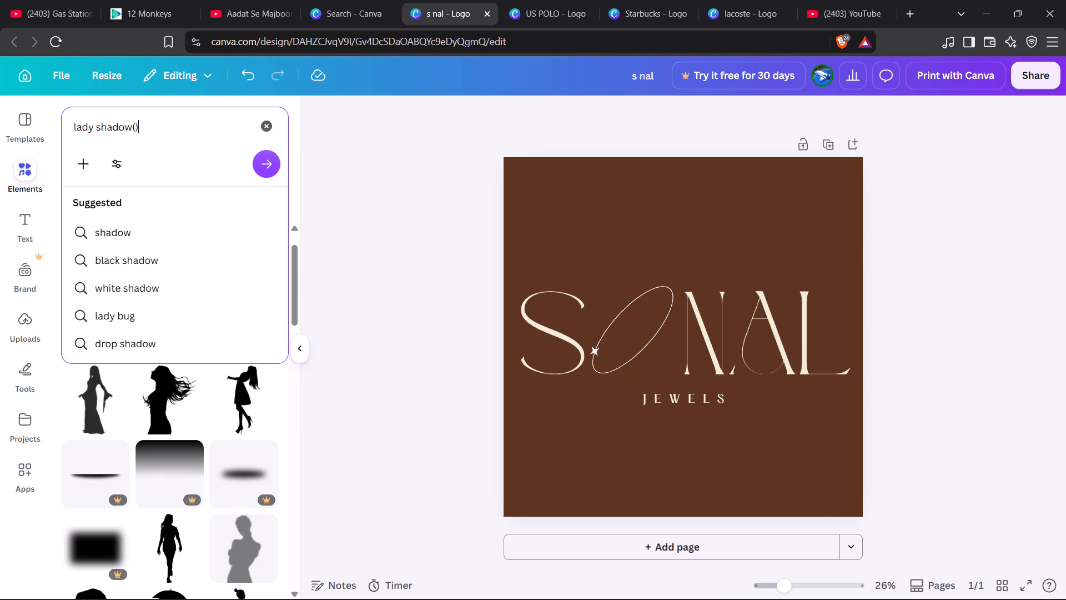
key(Left)
text(like mother)
key(Return)
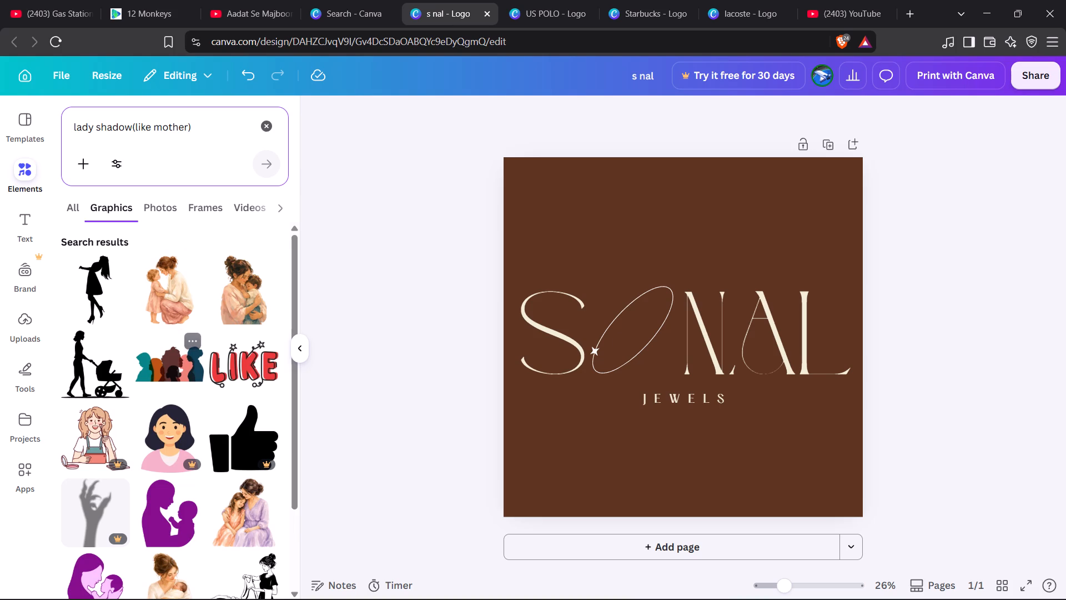
Examine the "lady shadow(like mother)" graphics for a motherly silhouette that suits the logo.
scroll(189, 411, down, 3)
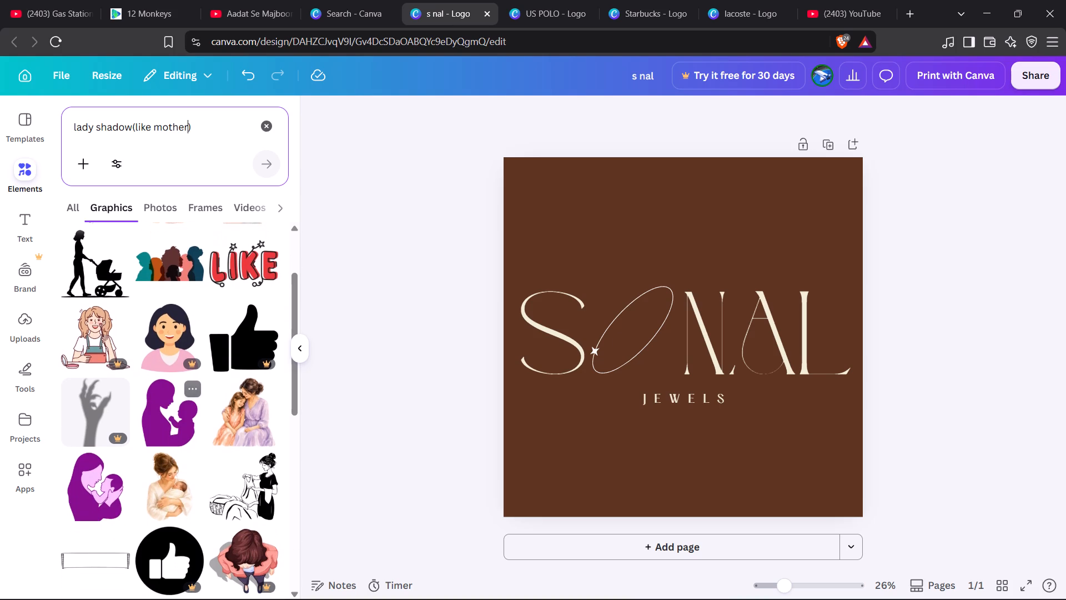
scroll(189, 411, down, 1)
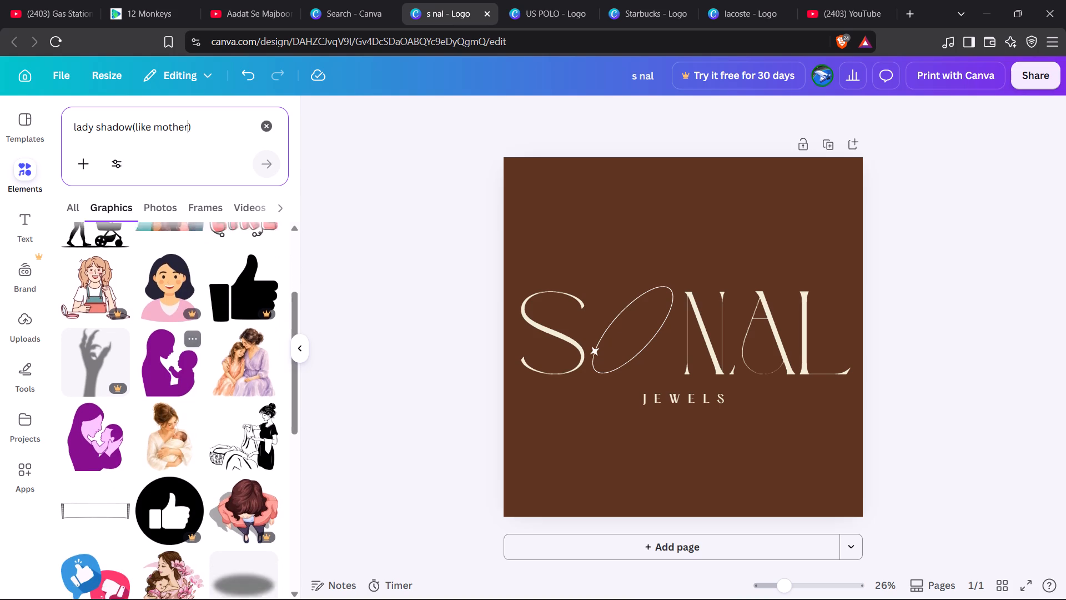
scroll(189, 411, down, 5)
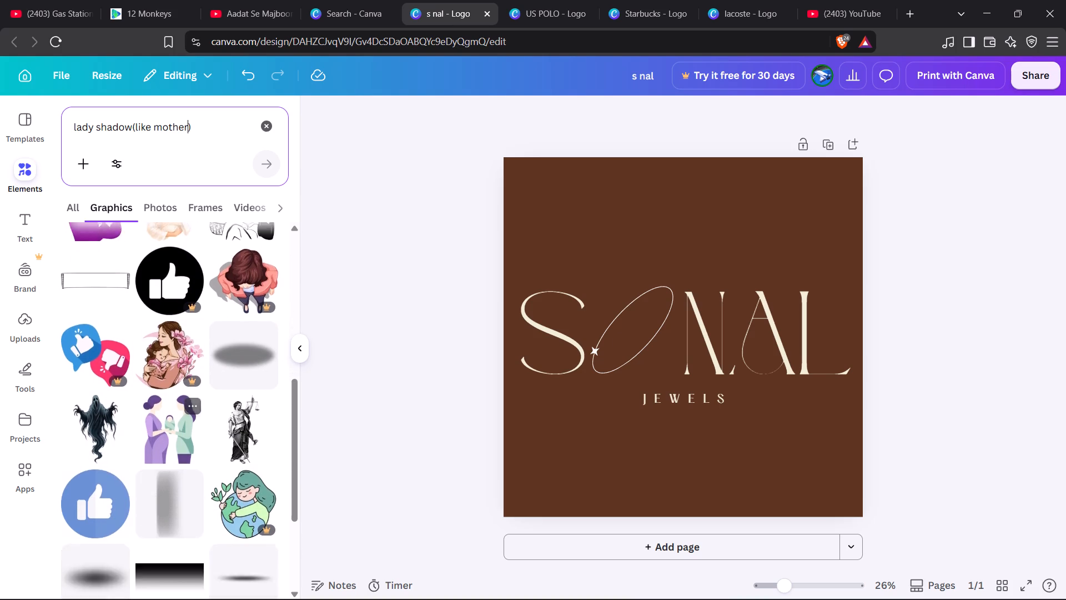
scroll(189, 411, down, 6)
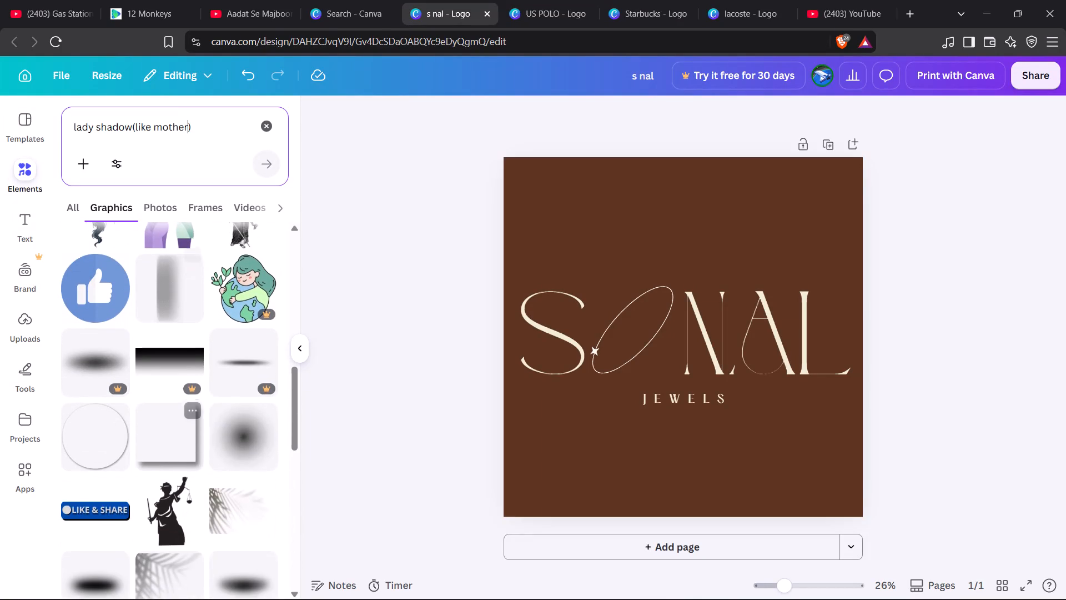
scroll(189, 411, down, 3)
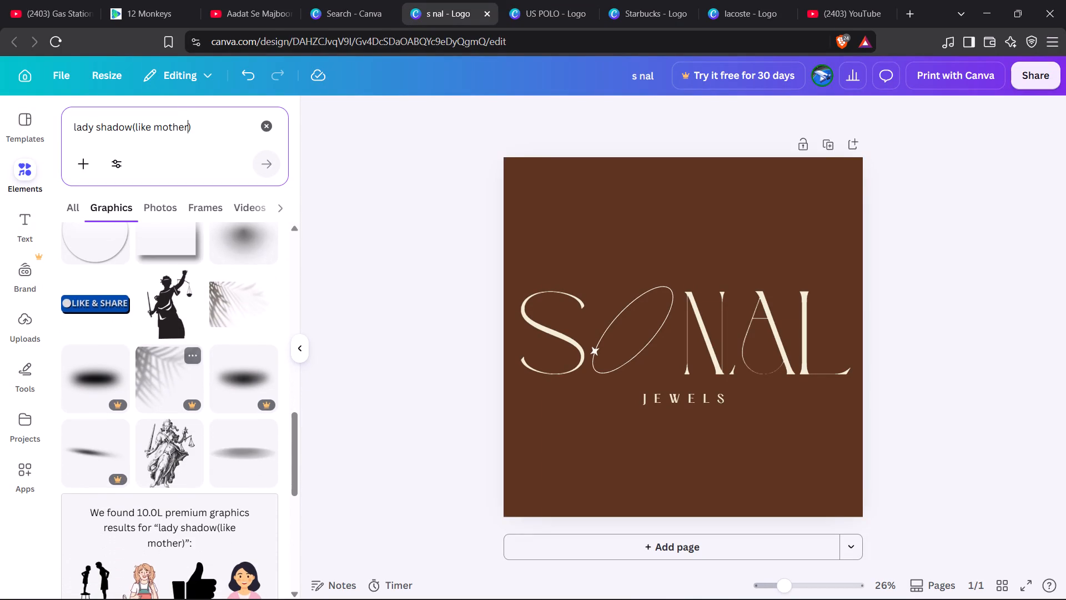
scroll(189, 411, up, 1)
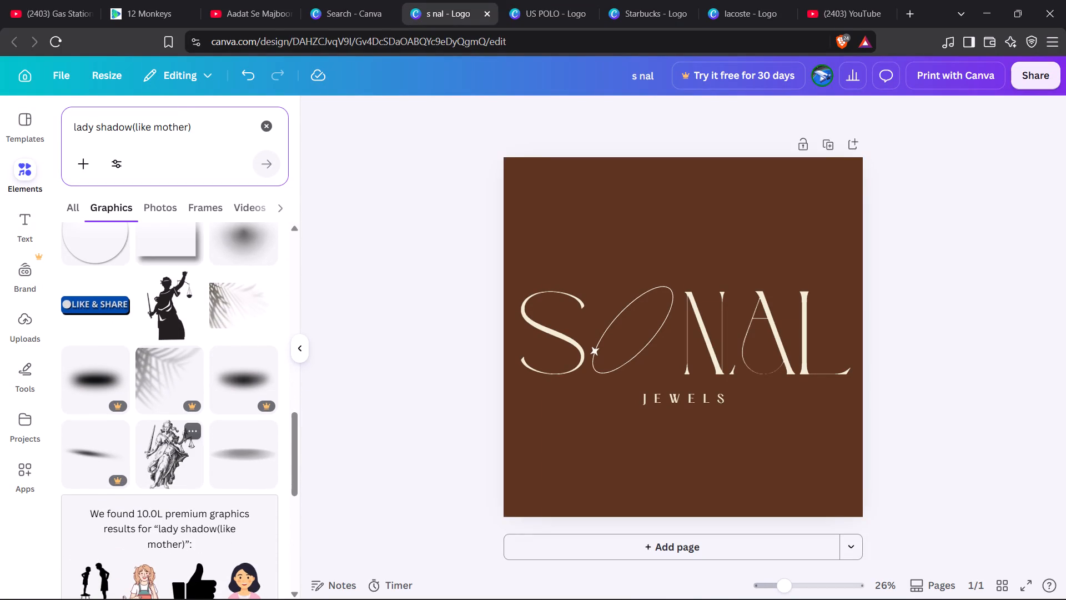
scroll(189, 411, up, 2)
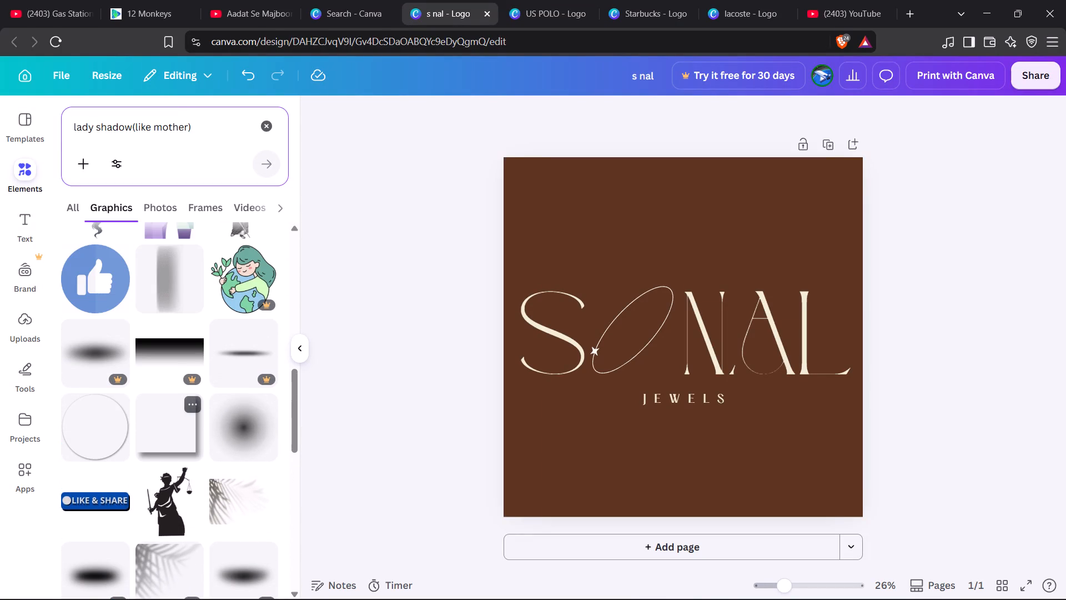
scroll(189, 411, up, 5)
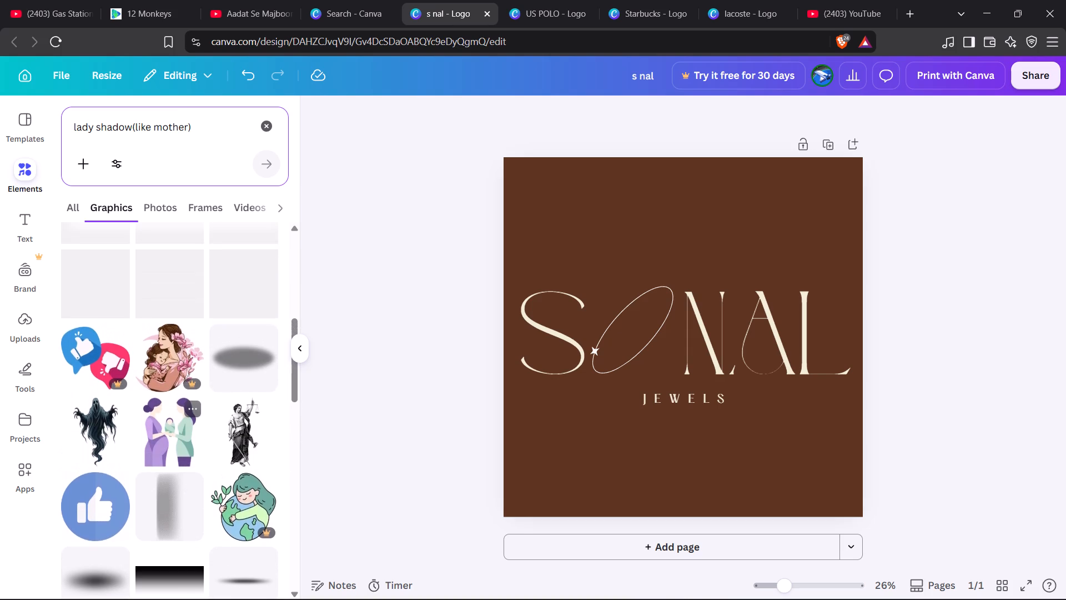
scroll(189, 411, up, 3)
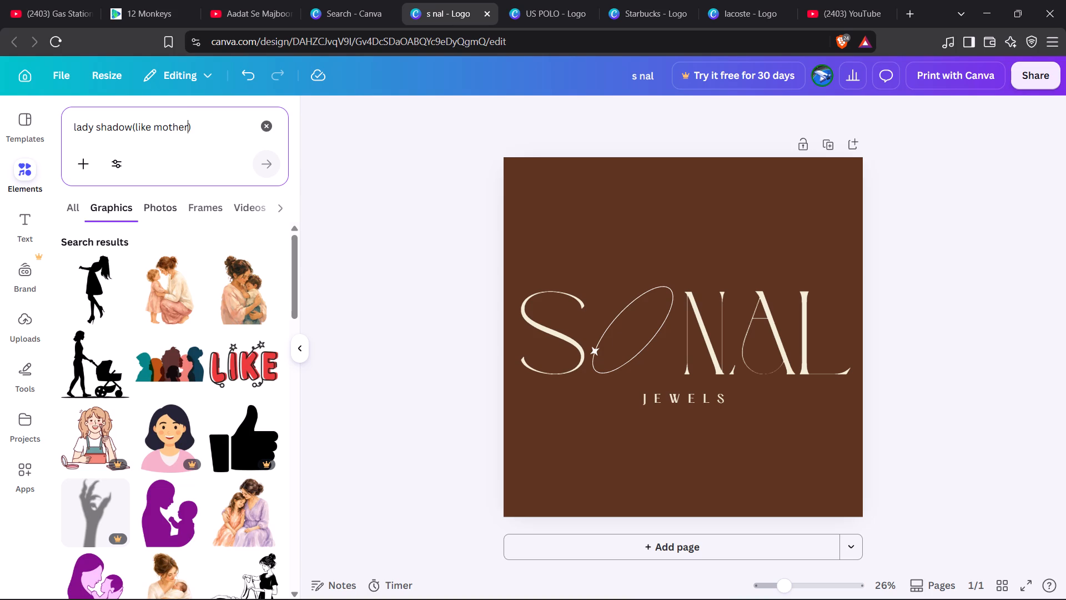
Shorten the graphics search back to "lady shadow" and look through the silhouettes.
click(205, 128)
key(BackSpace)
key(BackSpace)
key(BackSpace)
key(BackSpace)
key(BackSpace)
key(BackSpace)
key(BackSpace)
key(BackSpace)
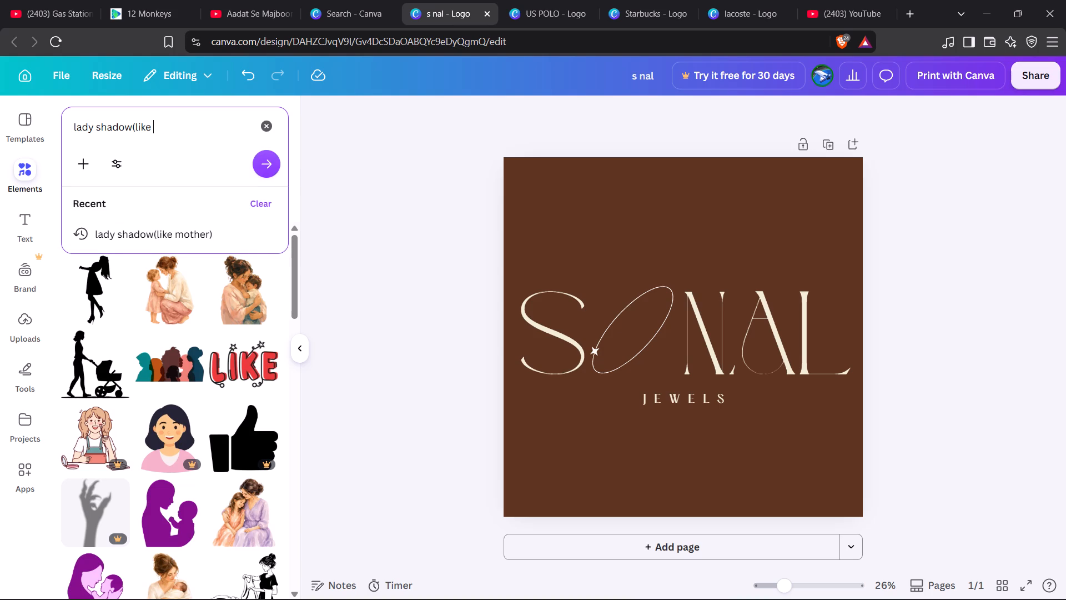
key(BackSpace)
key(BackSpace)
key(BackSpace)
key(BackSpace)
key(BackSpace)
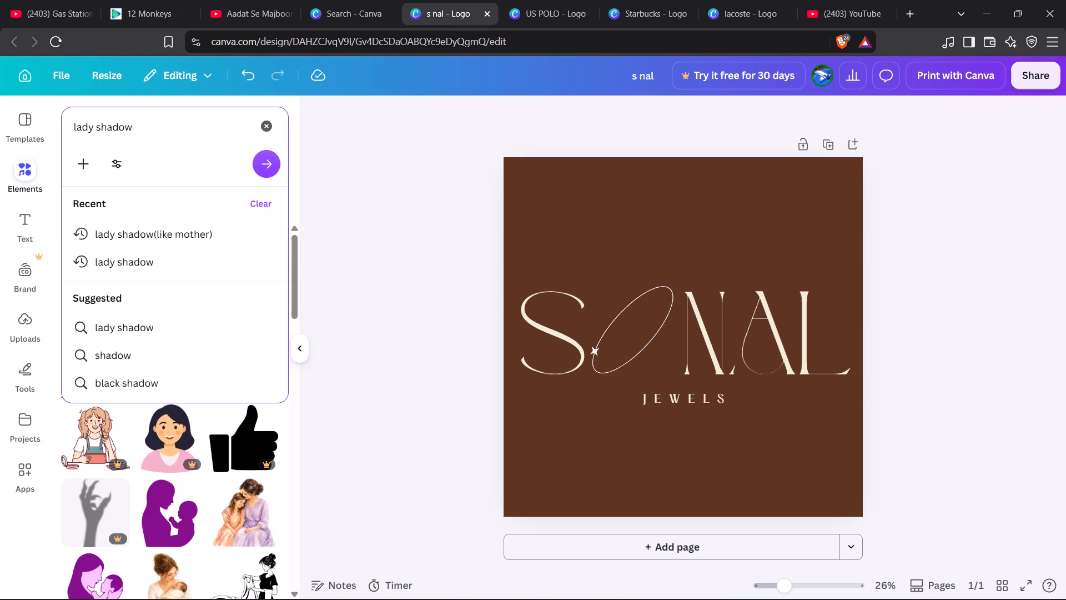
key(Return)
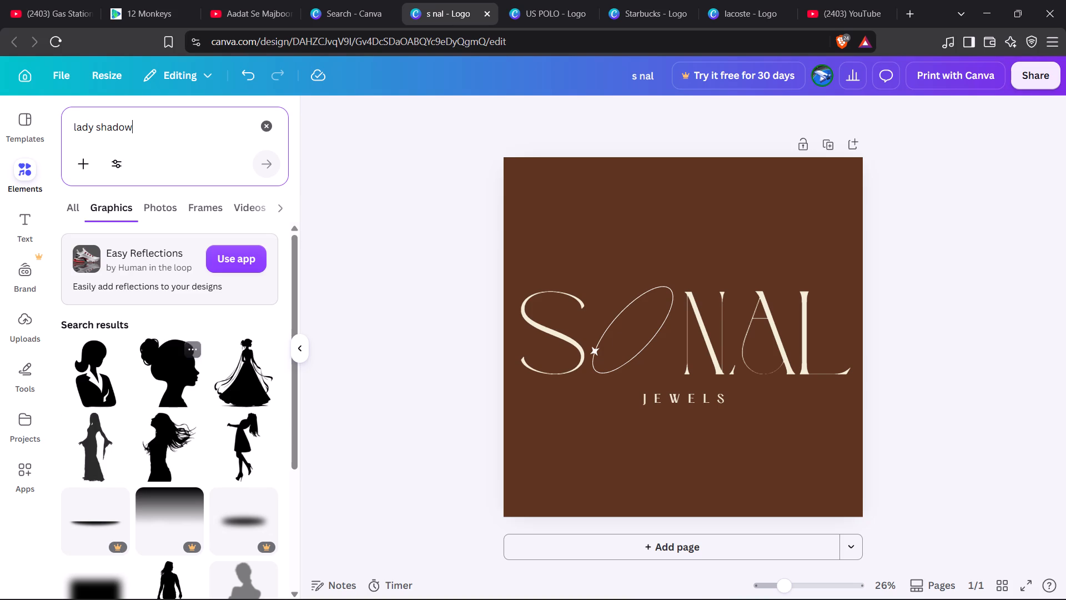
scroll(191, 382, down, 1)
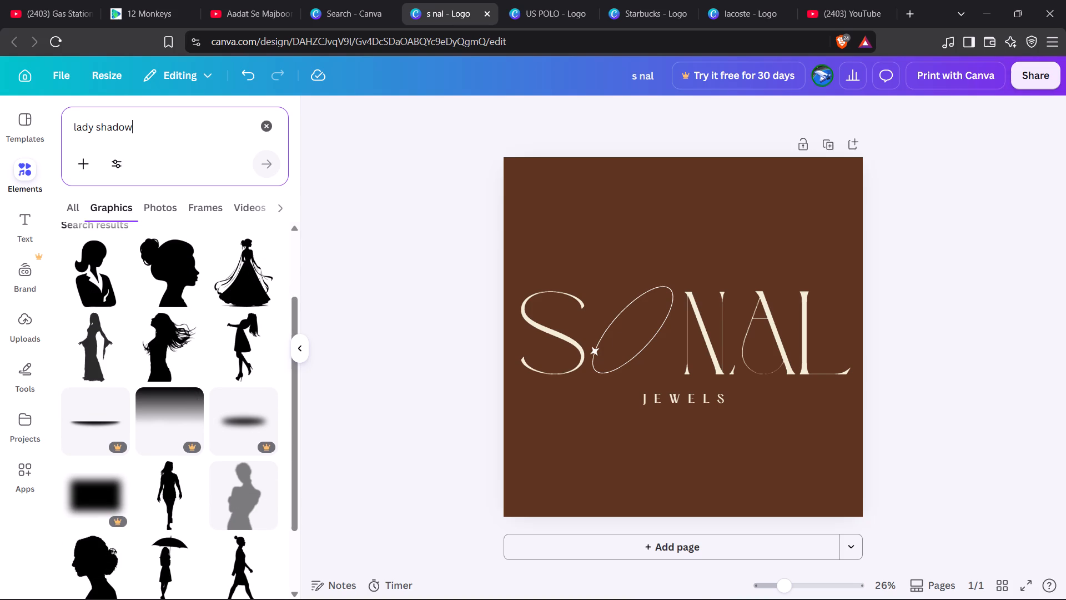
Extend the graphics search to "lady shadow wearing jewllary" and look through the silhouettes.
click(199, 119)
key(space)
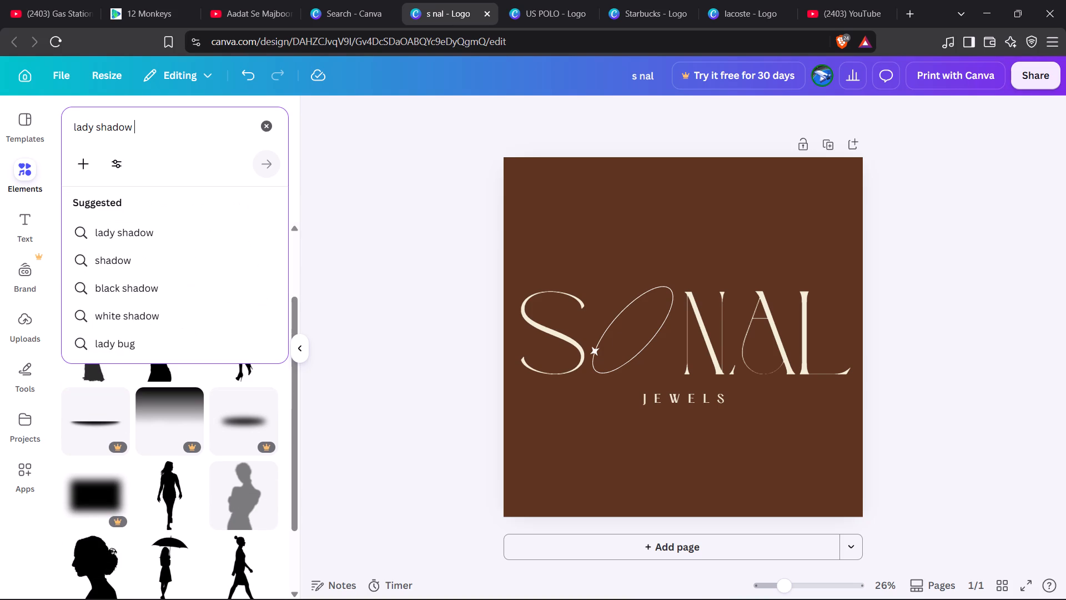
text(wearing)
key(space)
key(j)
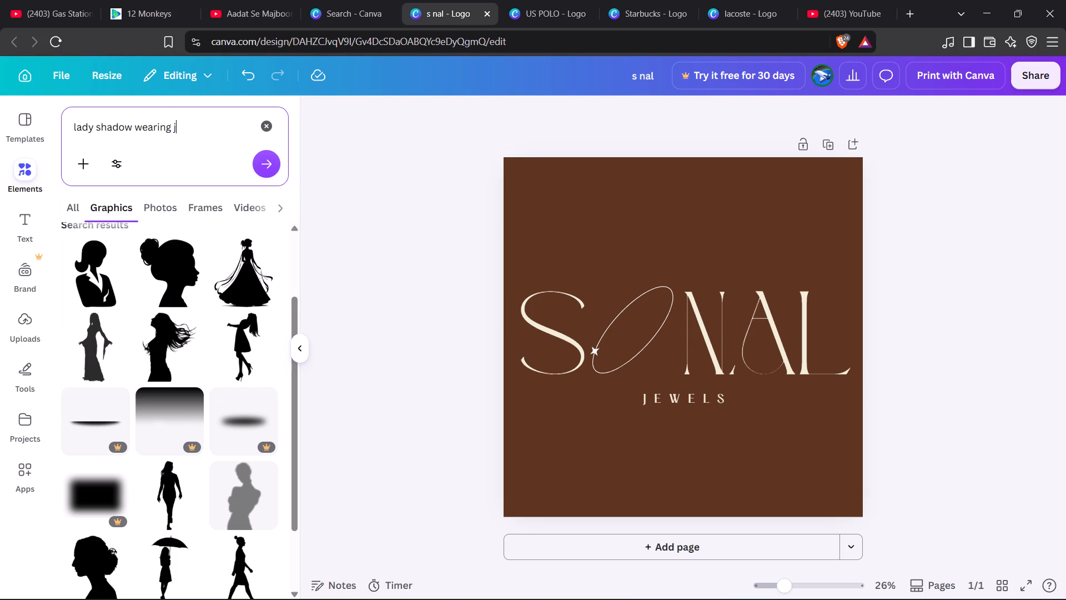
text(ew)
text(ll)
text(ary)
key(Return)
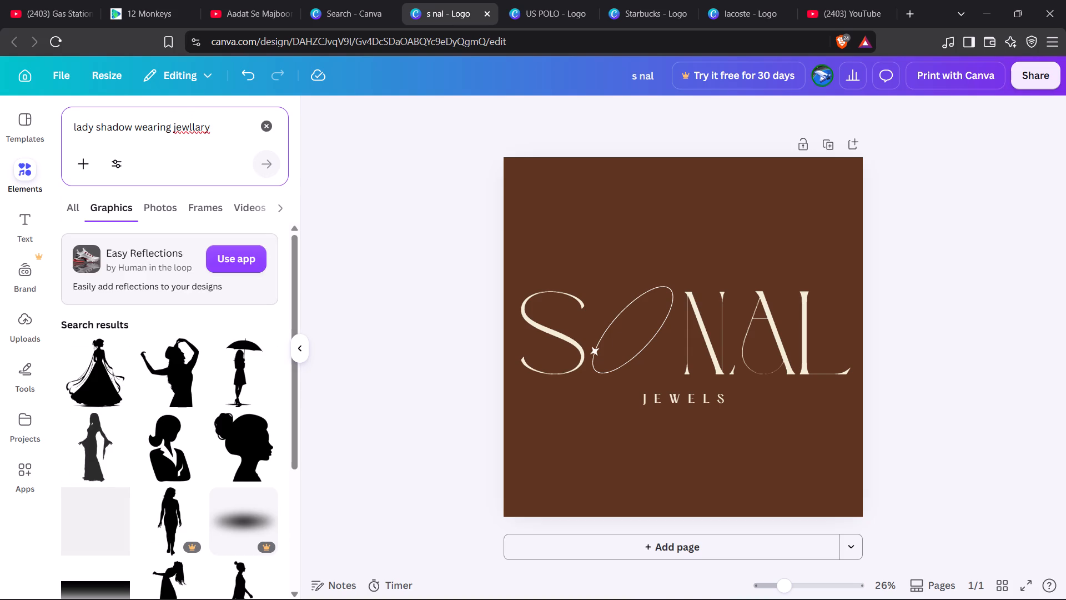
scroll(200, 353, down, 5)
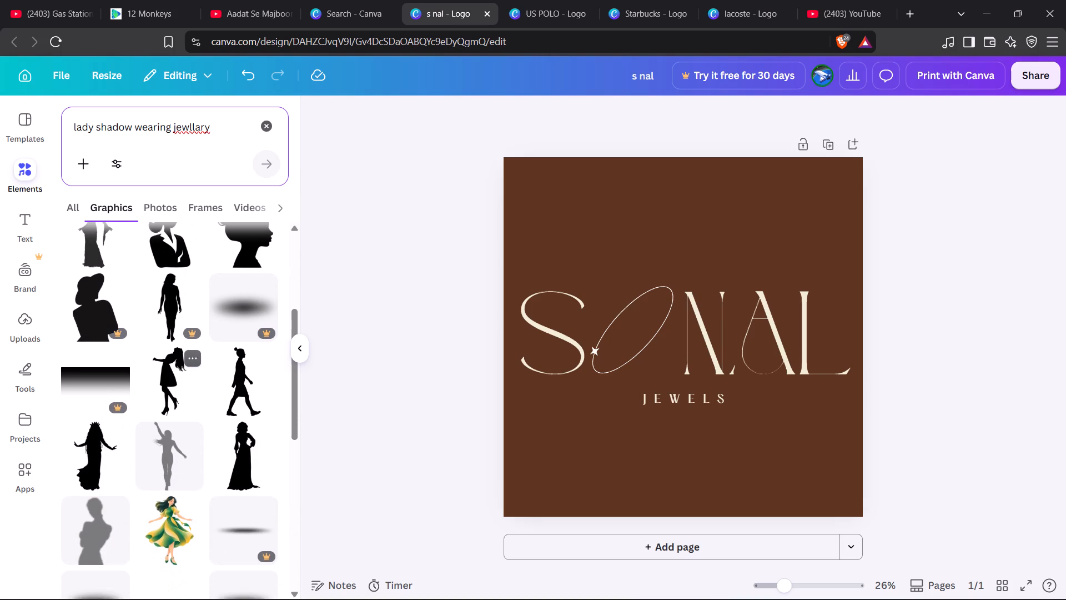
scroll(200, 353, down, 1)
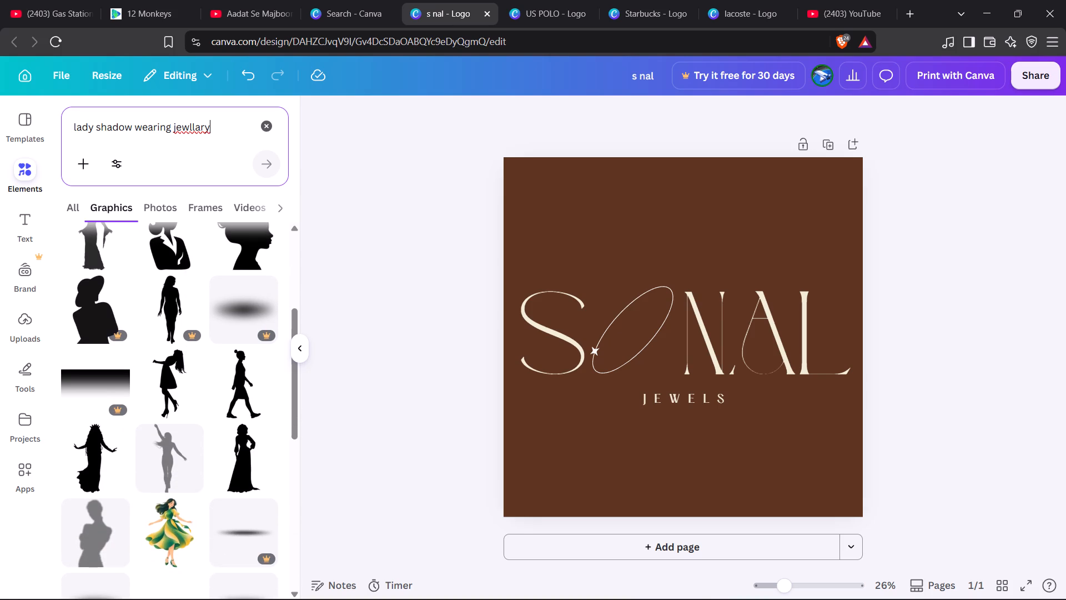
Correct the graphics search to "lady shadow wearing jewellary" and look through the silhouettes.
click(193, 128)
click(189, 128)
key(e)
key(Return)
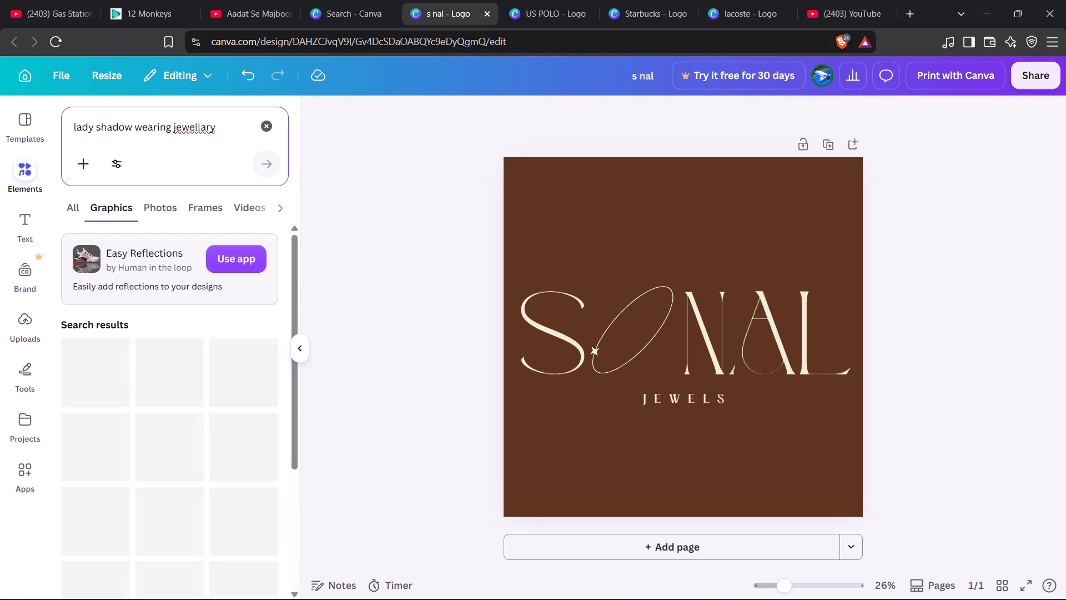
scroll(168, 305, down, 1)
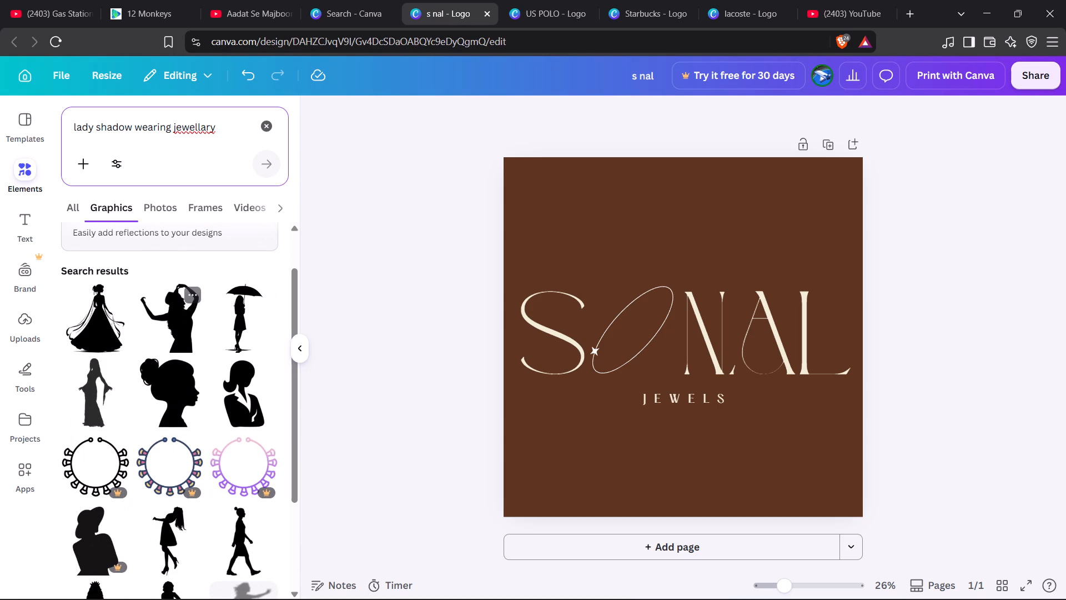
scroll(168, 305, down, 2)
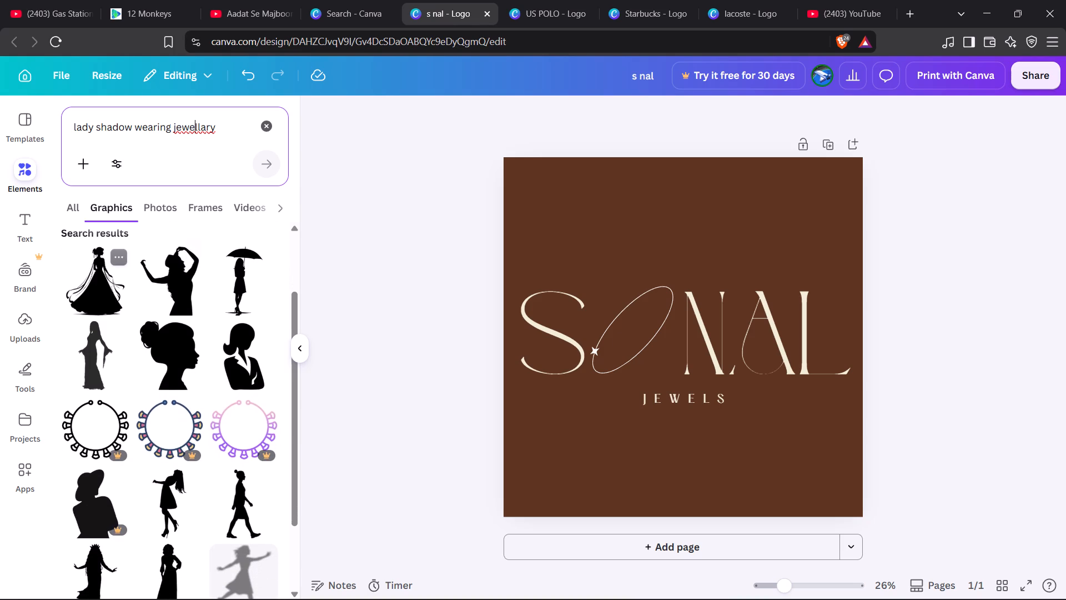
Add the black silhouette of a lady in a flowing gown, shrink it and centre it above the SONAL lettering.
click(114, 297)
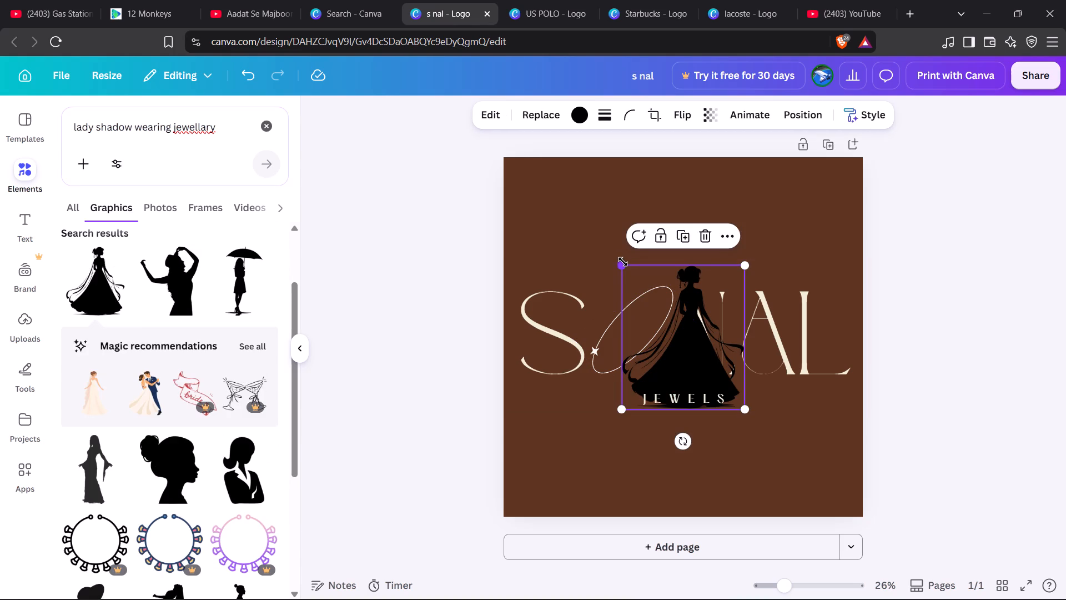
drag(623, 263, 666, 316)
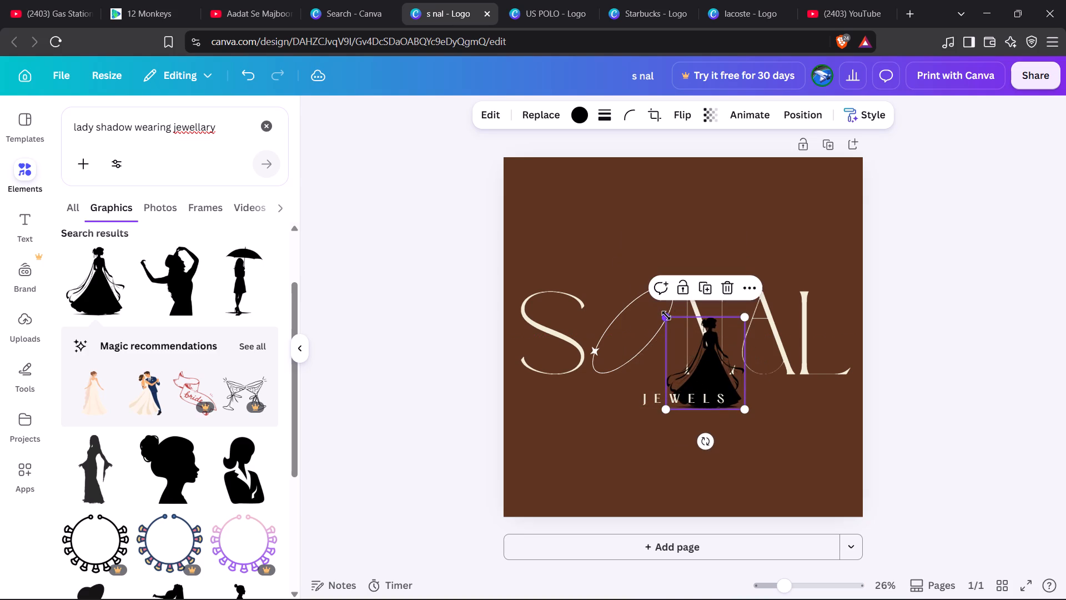
drag(711, 355, 592, 223)
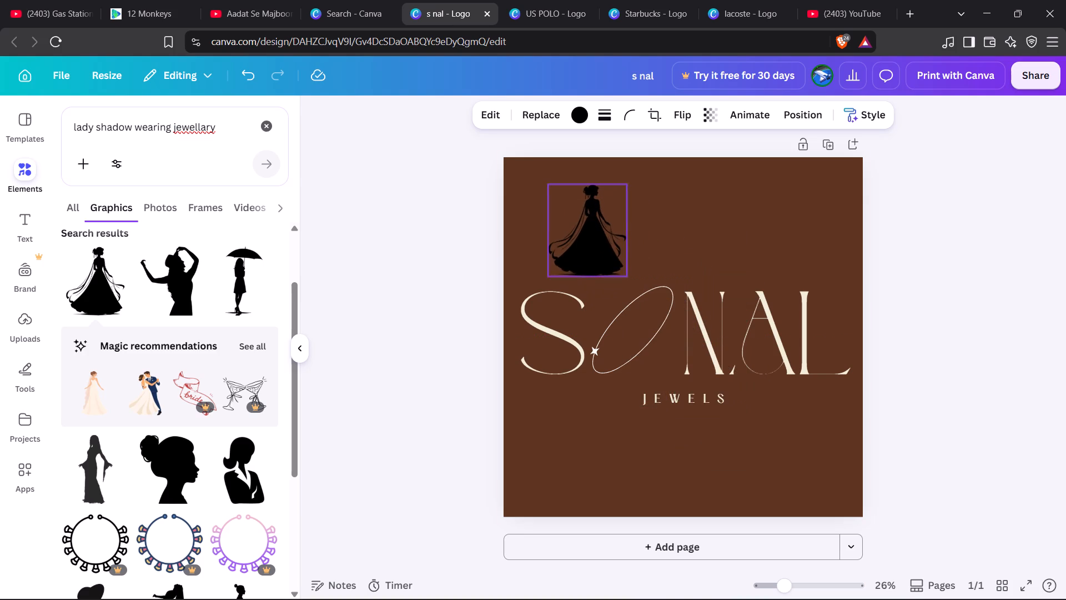
drag(592, 223, 582, 216)
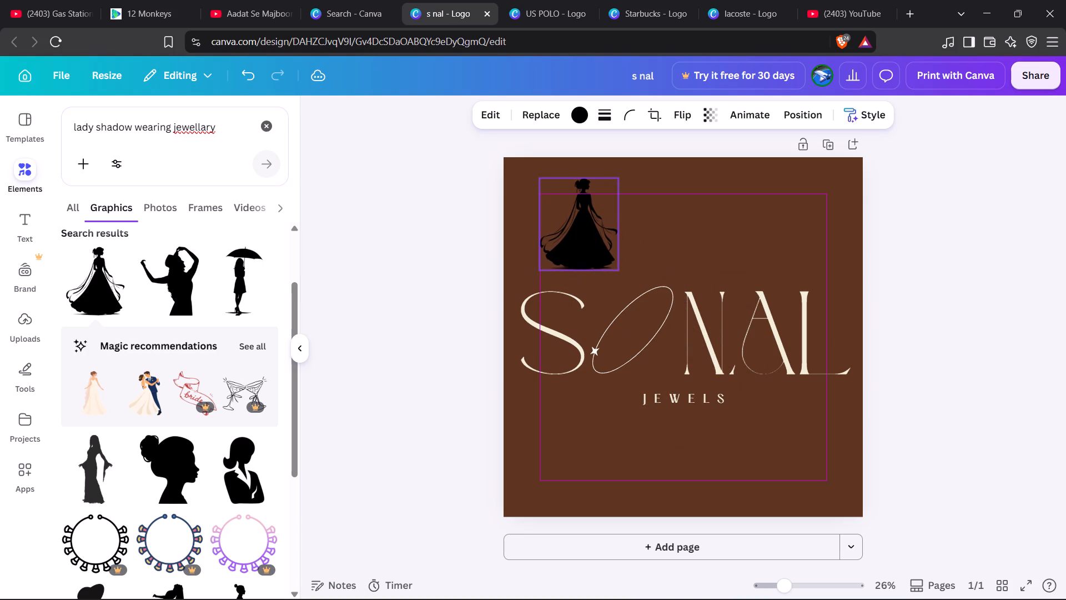
drag(582, 216, 672, 213)
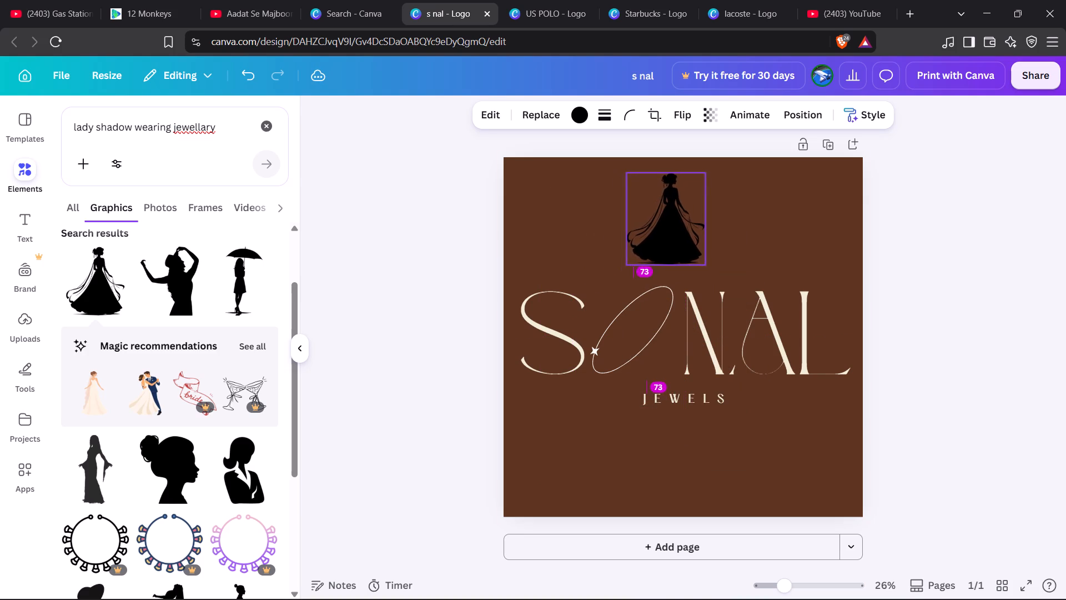
drag(672, 213, 683, 217)
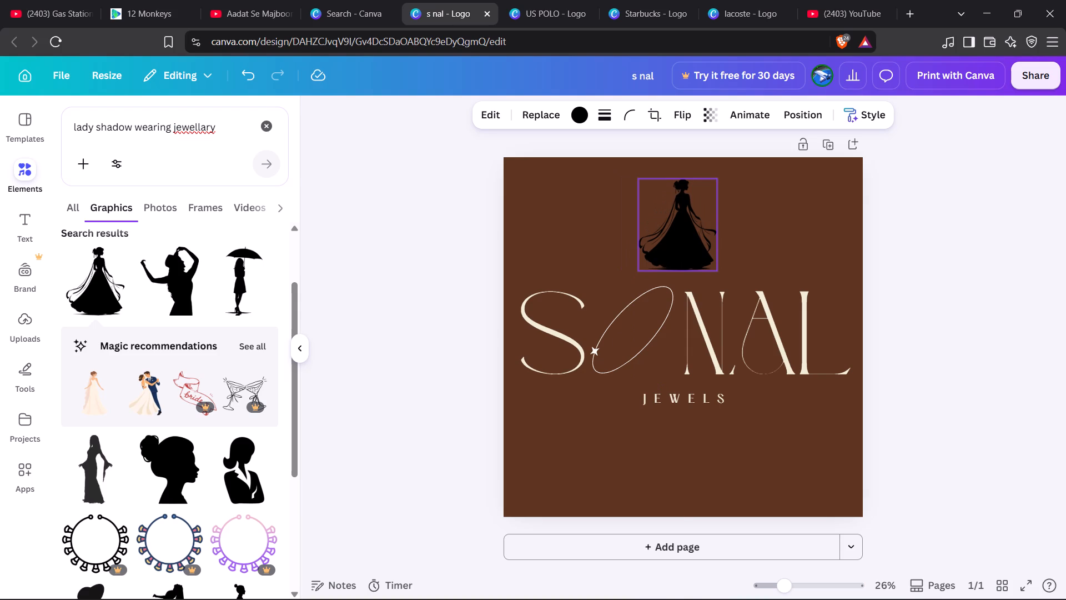
drag(683, 217, 688, 217)
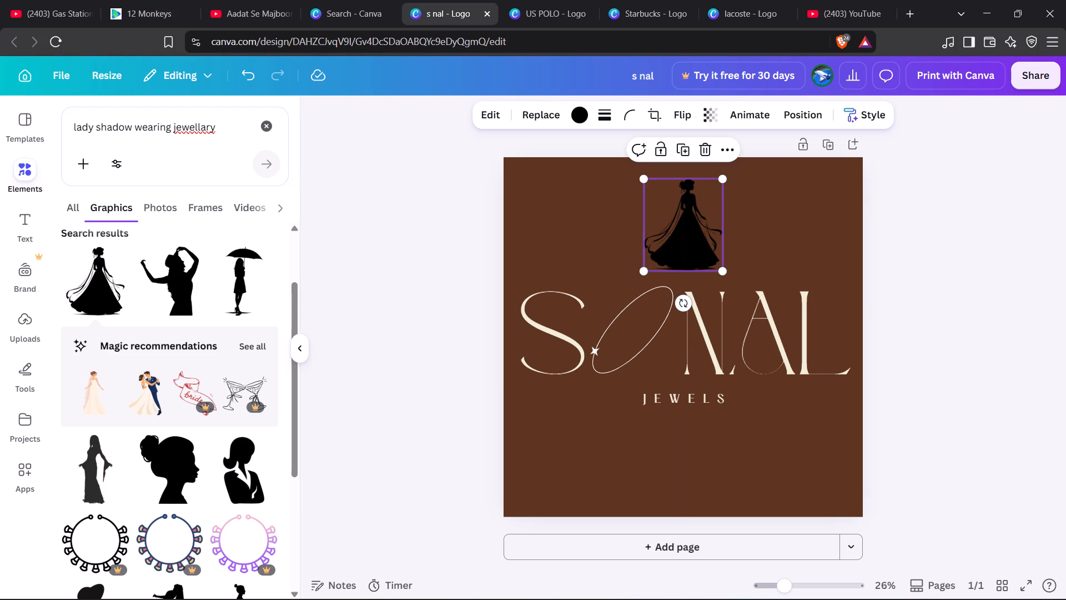
click(917, 216)
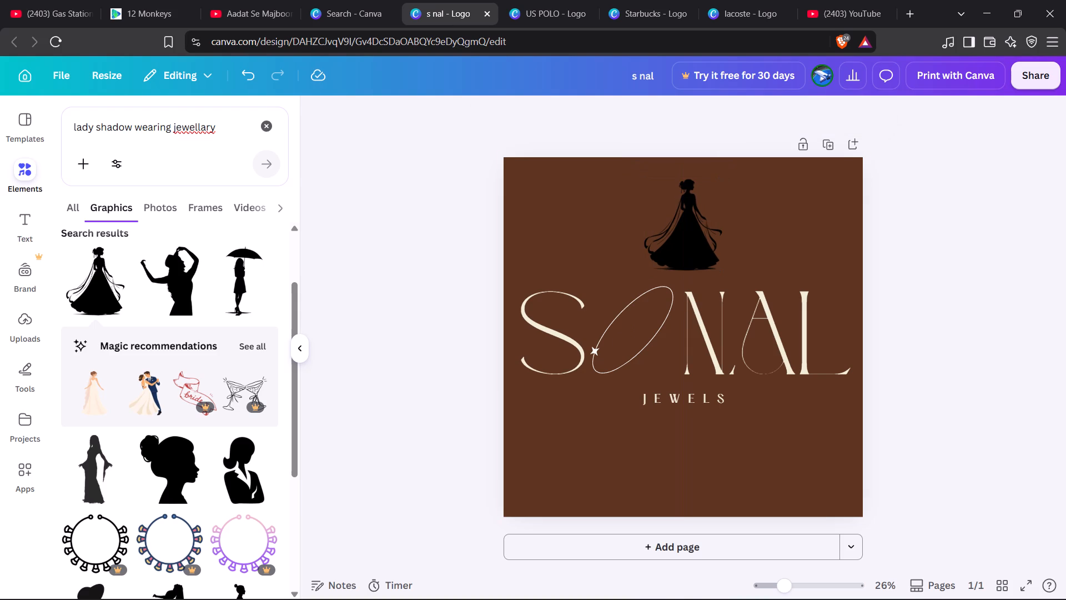
Enlarge the lady silhouette above the lettering to about 499 by 583.
click(681, 232)
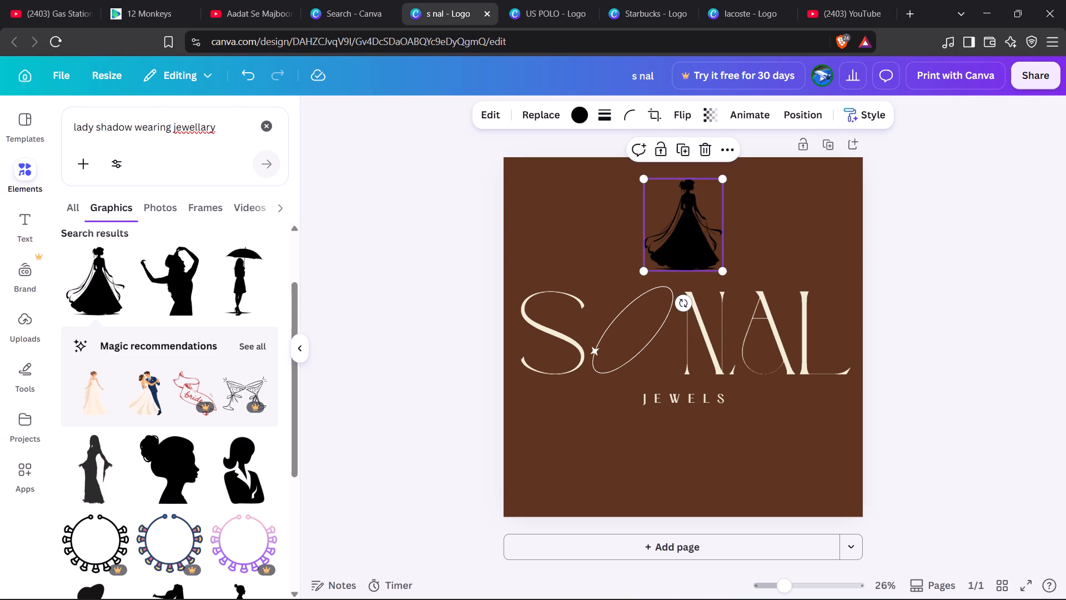
drag(645, 180, 641, 162)
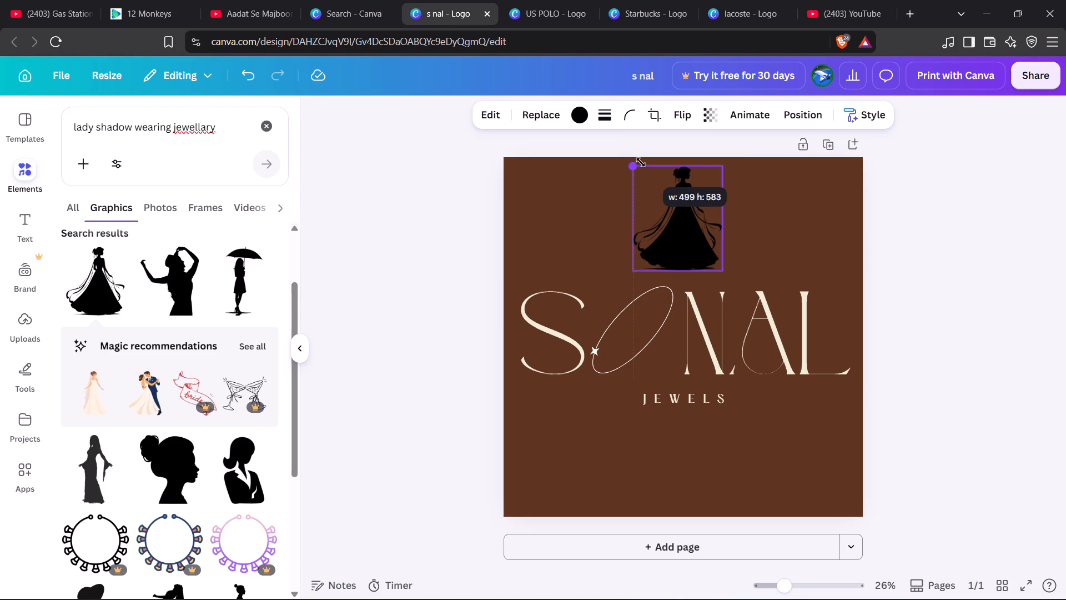
drag(641, 162, 641, 163)
click(976, 186)
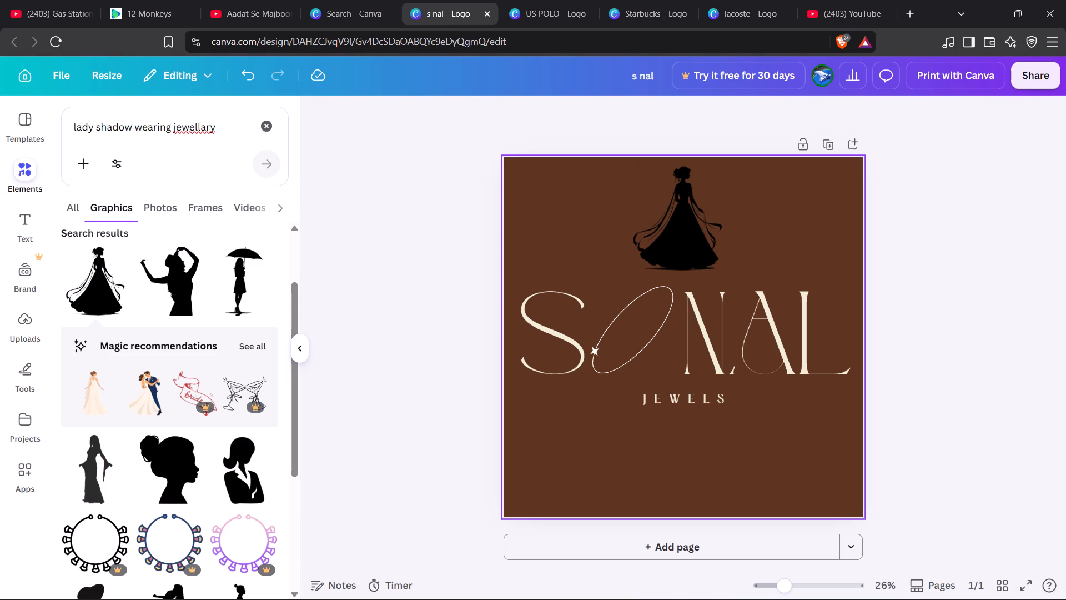
Nudge the lady silhouette slightly down towards the SONAL lettering.
click(709, 236)
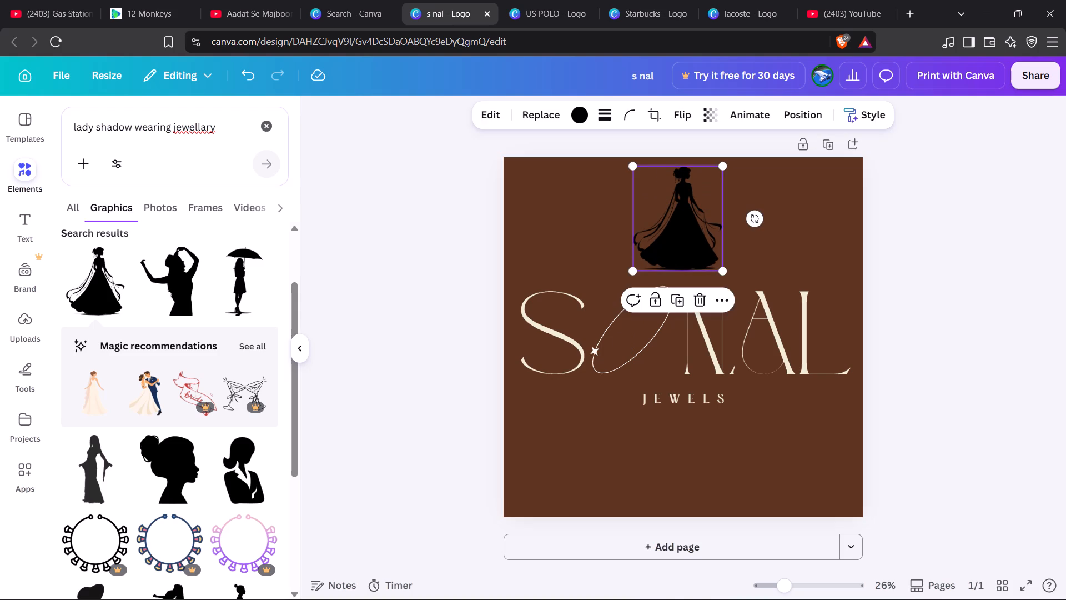
key(Down)
key(Down)
key(Down)
key(Down)
key(Down)
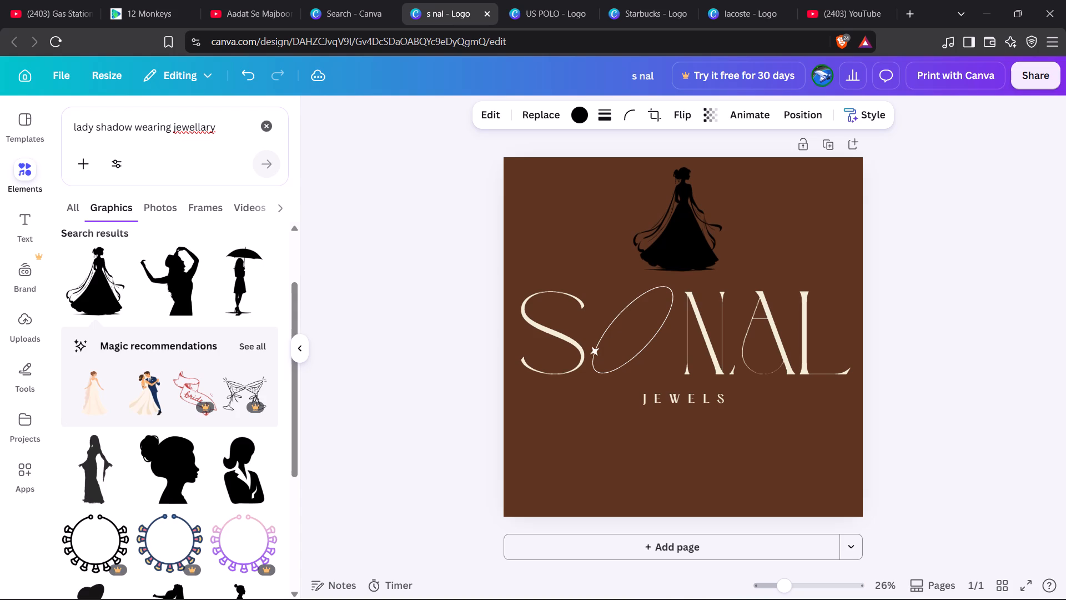
key(Down)
key(Down)
key(Down)
key(Down)
key(Down)
key(Down)
key(Down)
key(Down)
key(Down)
key(Down)
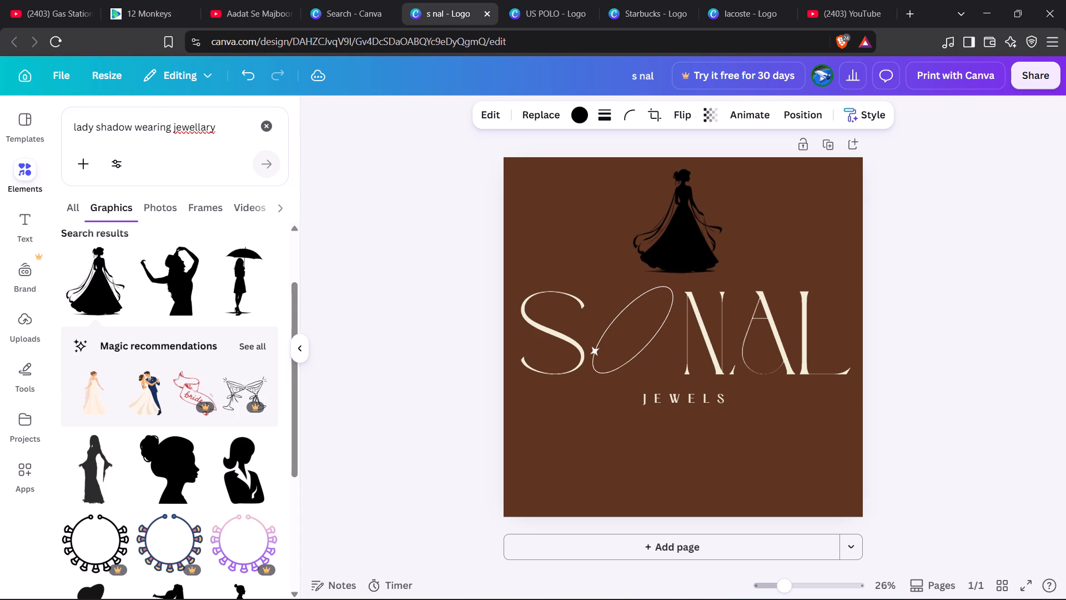
click(931, 244)
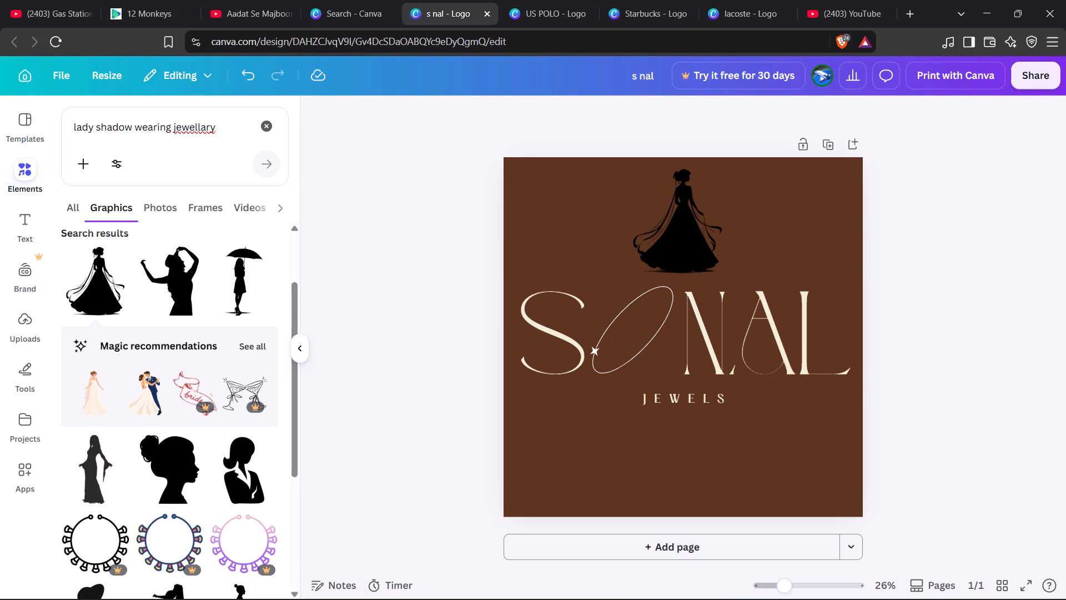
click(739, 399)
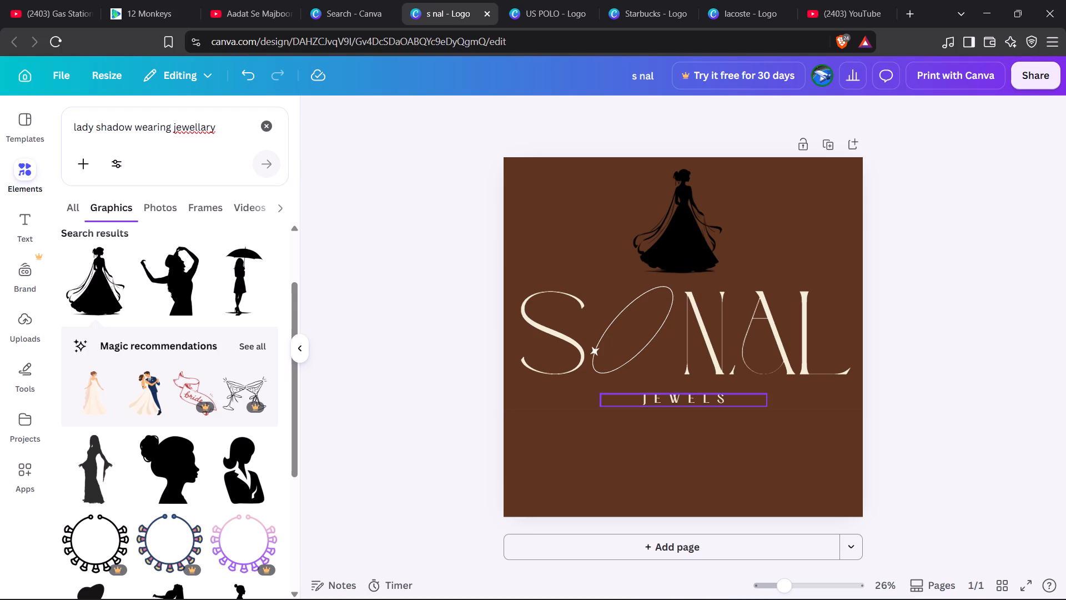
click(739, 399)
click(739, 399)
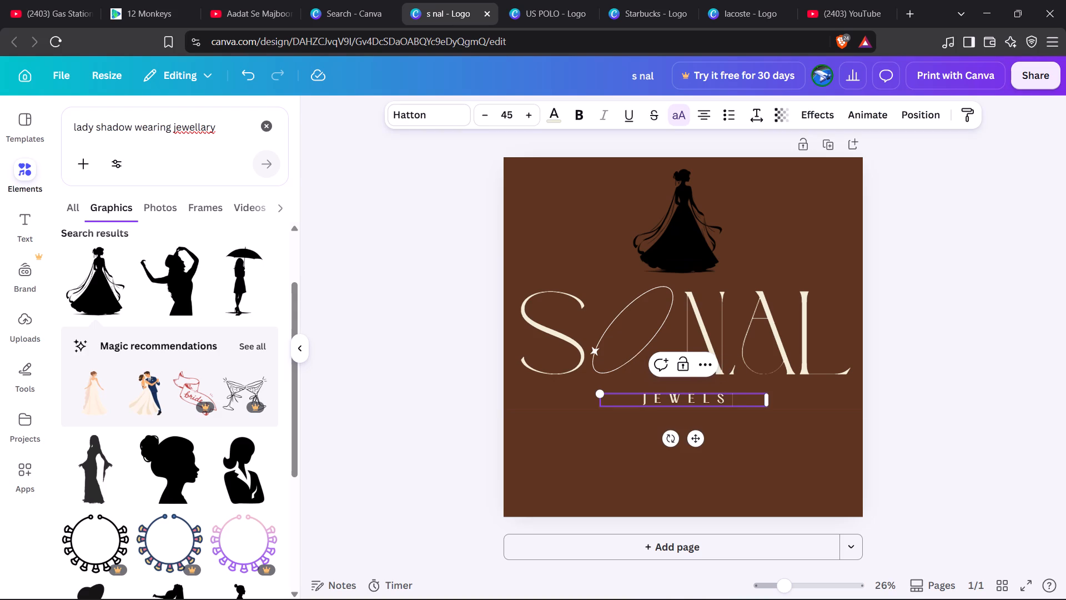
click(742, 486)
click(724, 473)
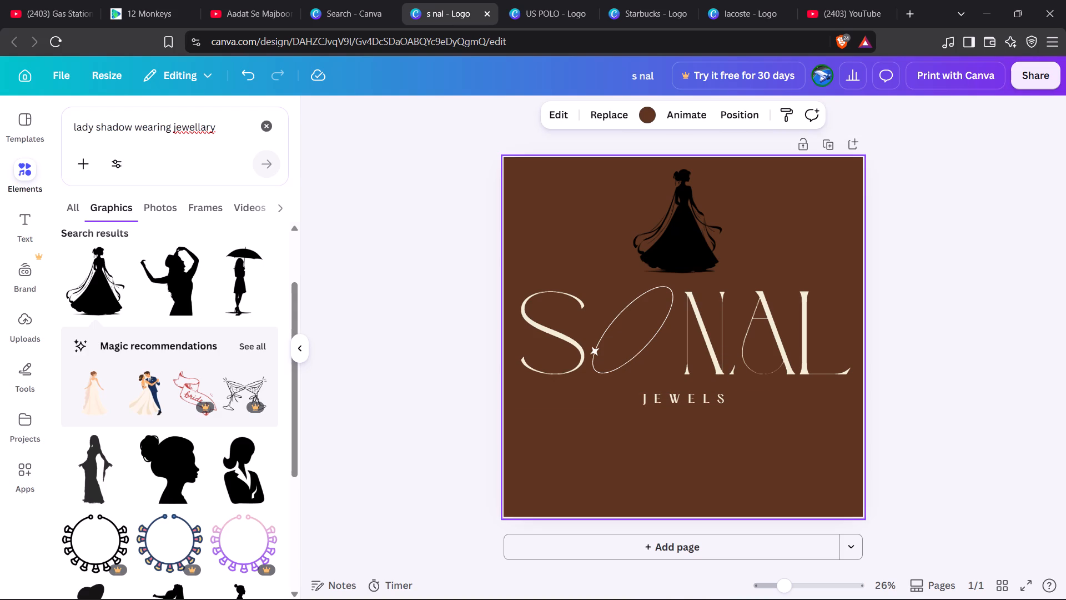
Add a body text box and place it below the JEWELS line, roughly centred on the logo.
click(29, 232)
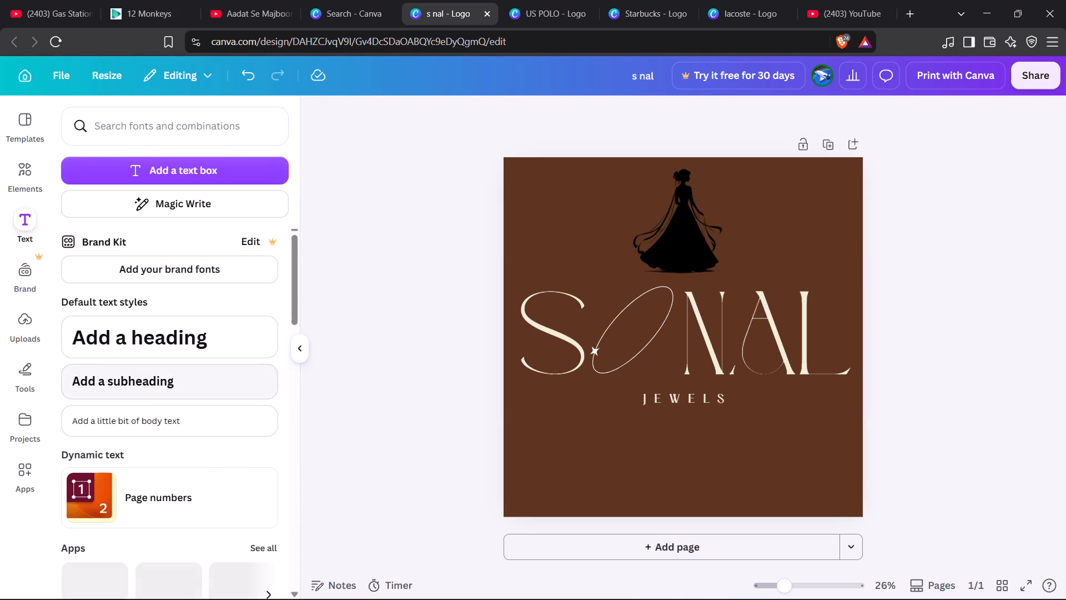
click(147, 431)
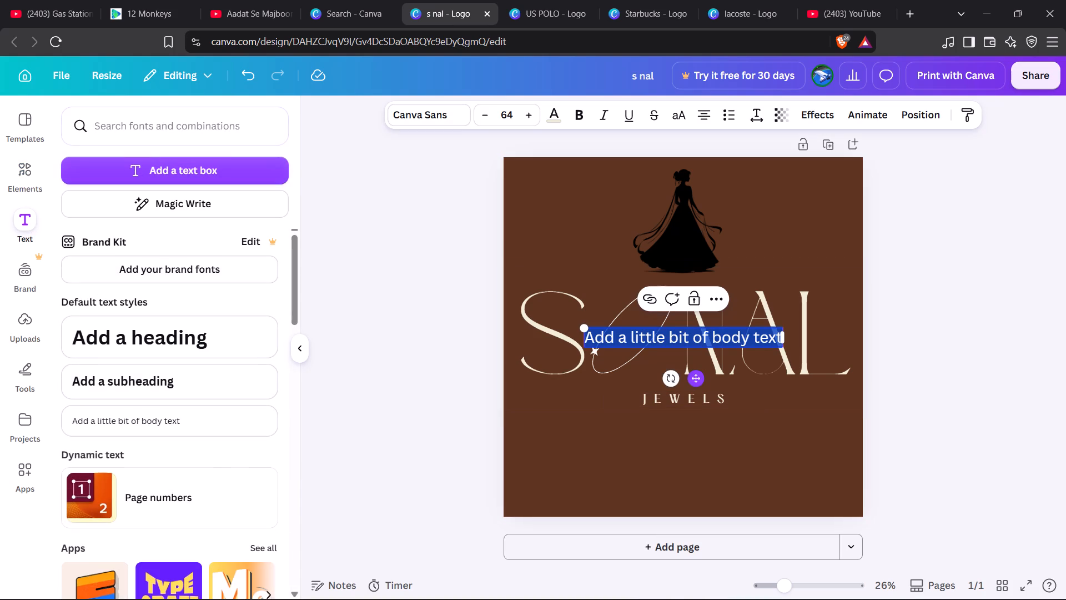
drag(699, 378, 703, 498)
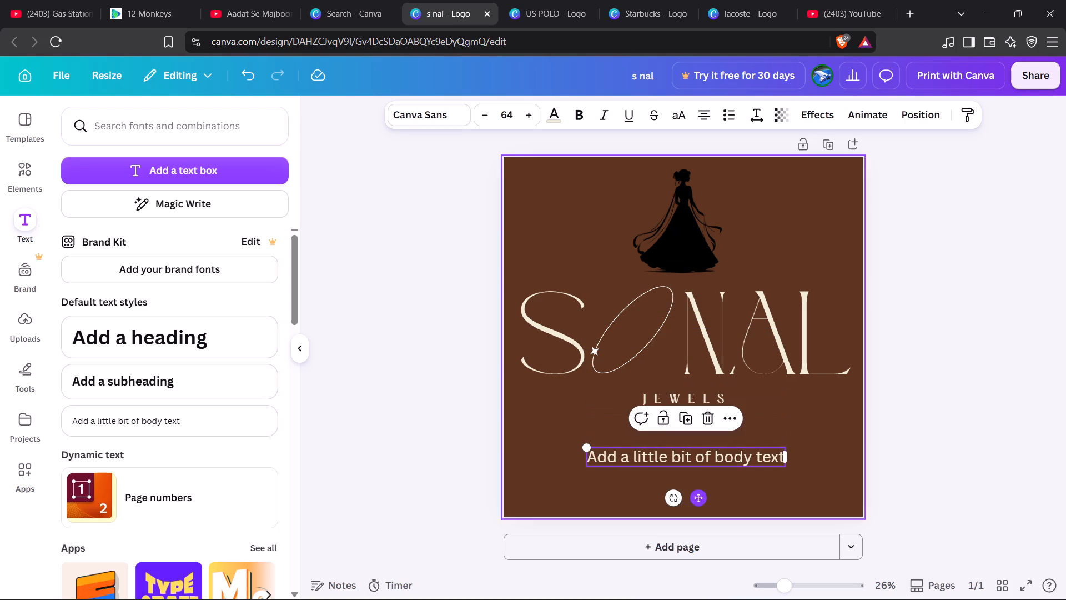
Clear the placeholder wording from the body text box below JEWELS.
click(702, 448)
click(702, 448)
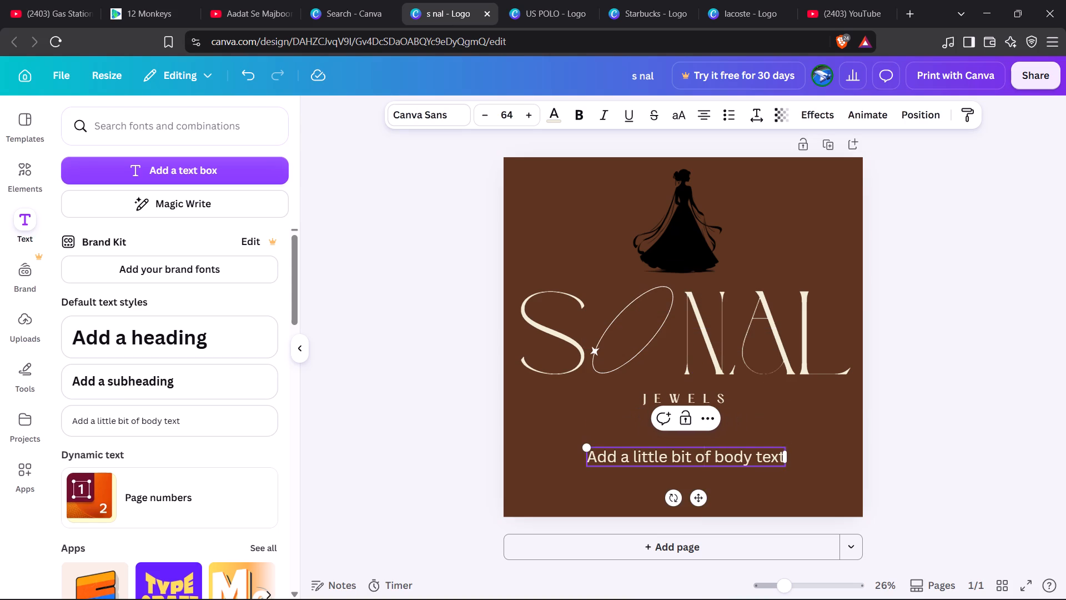
key(ctrl+a)
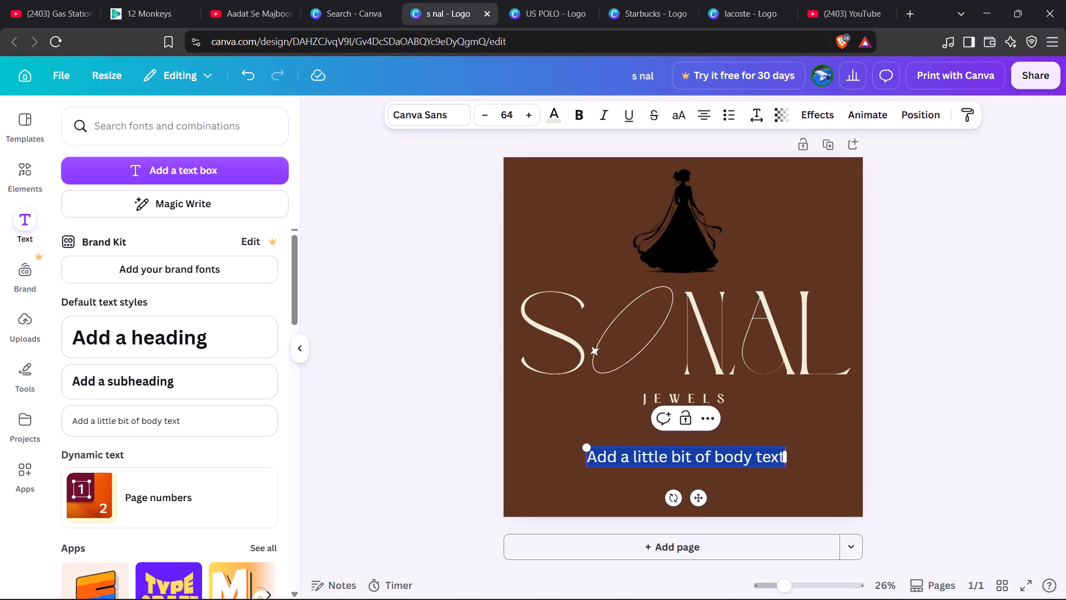
text(for the)
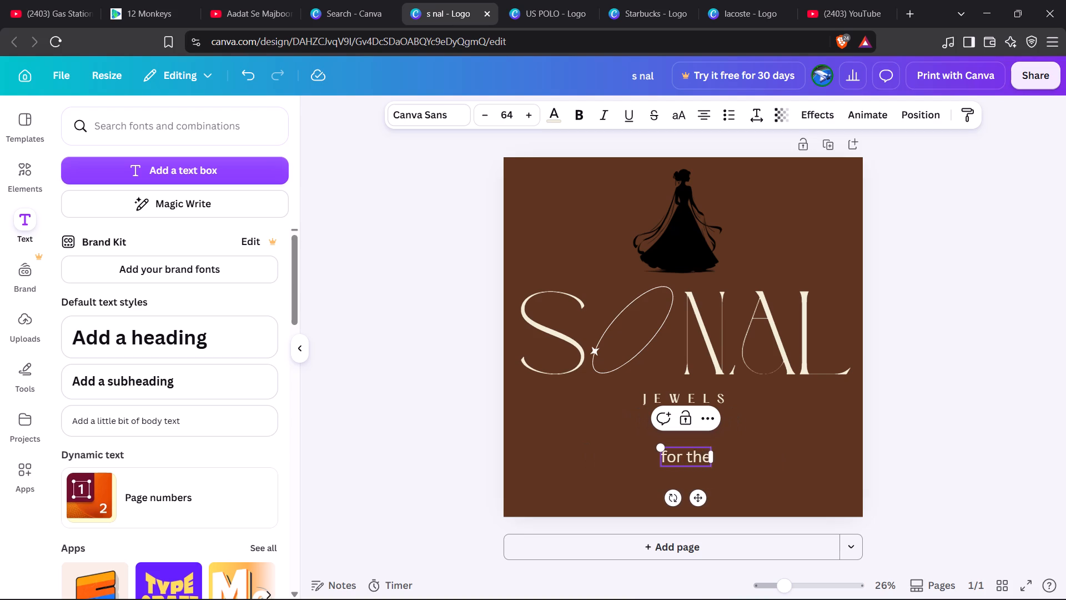
key(space)
text(pea)
key(BackSpace)
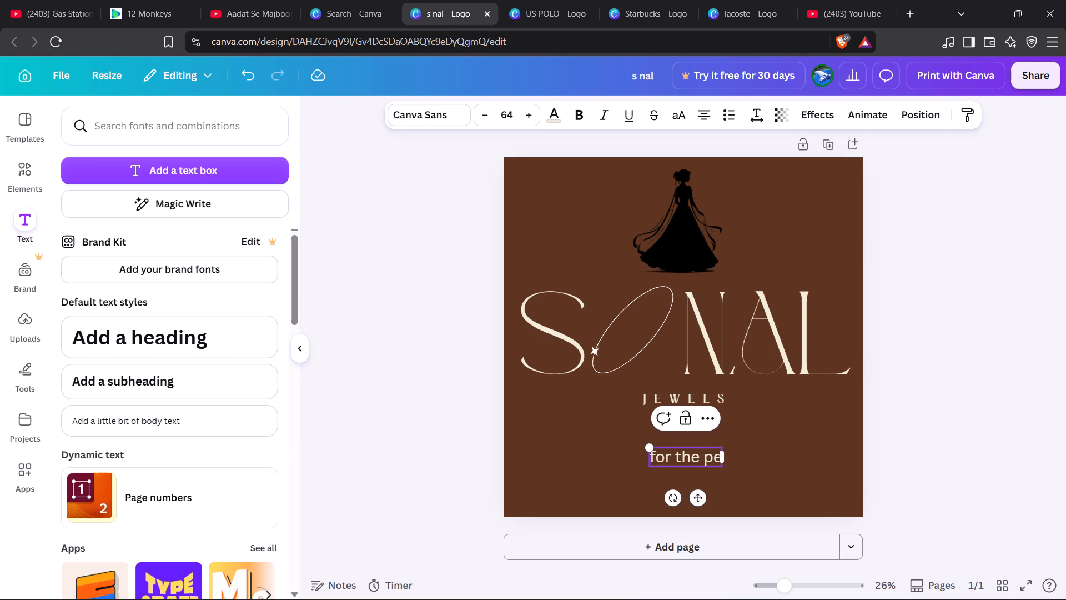
key(BackSpace)
key(BackSpace)
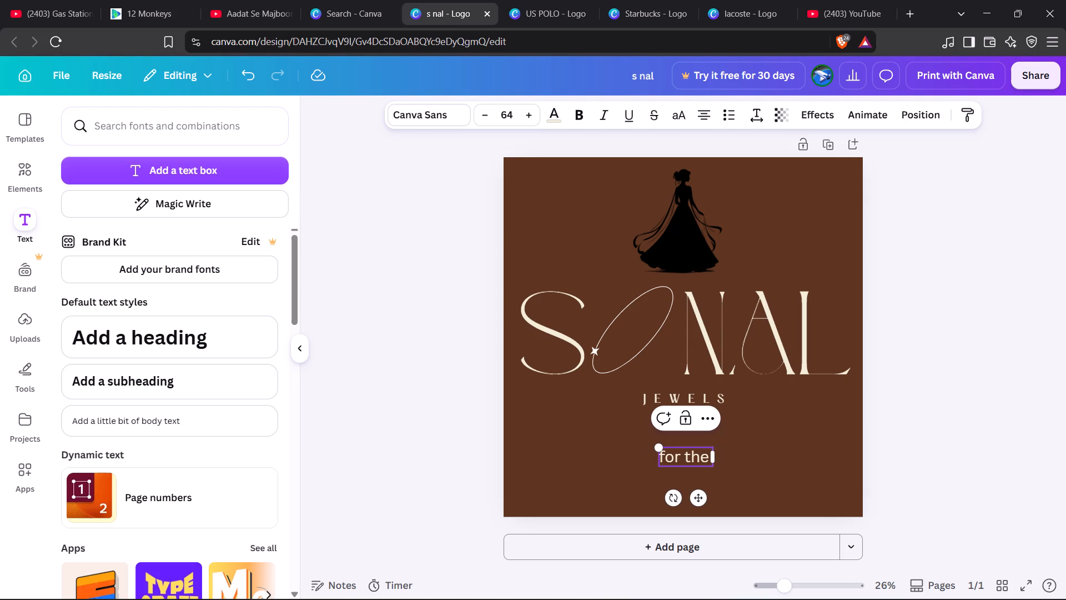
key(BackSpace)
key(BackSpace)
key(BackSpace)
key(BackSpace)
key(BackSpace)
key(BackSpace)
key(BackSpace)
key(BackSpace)
key(BackSpace)
key(BackSpace)
key(BackSpace)
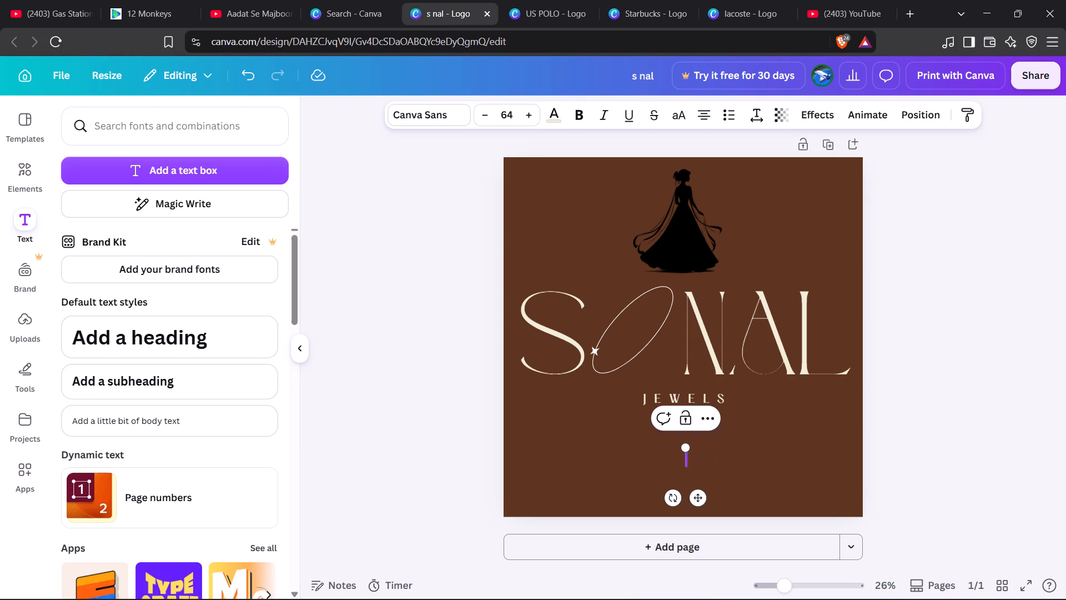
Enter the tagline "By the Trust," with "For the People" on a second line in the emptied text box.
text(by)
key(space)
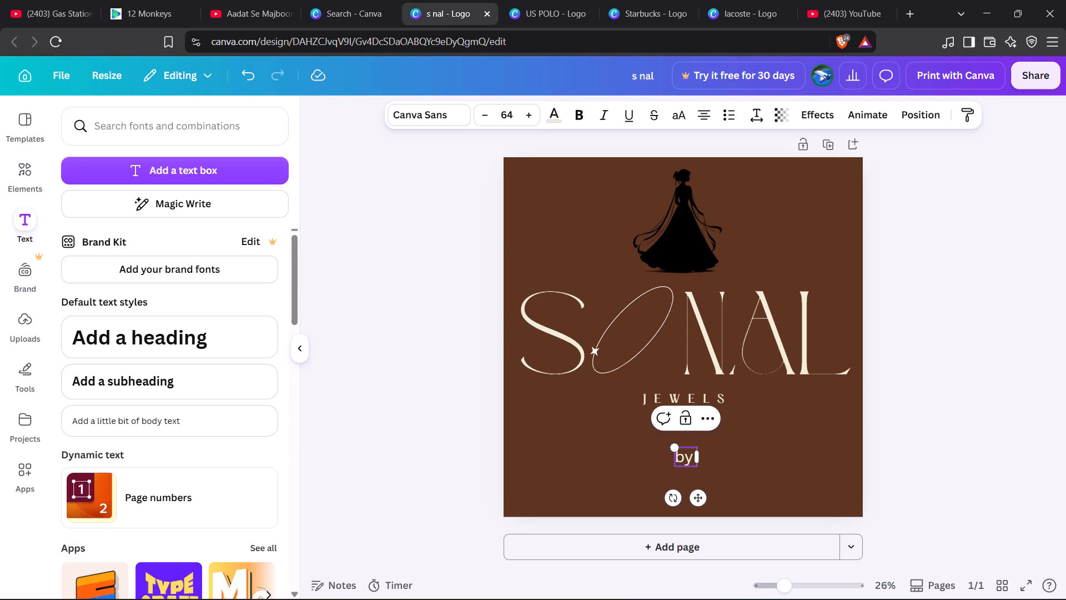
key(BackSpace)
key(BackSpace)
key(BackSpace)
text(By the)
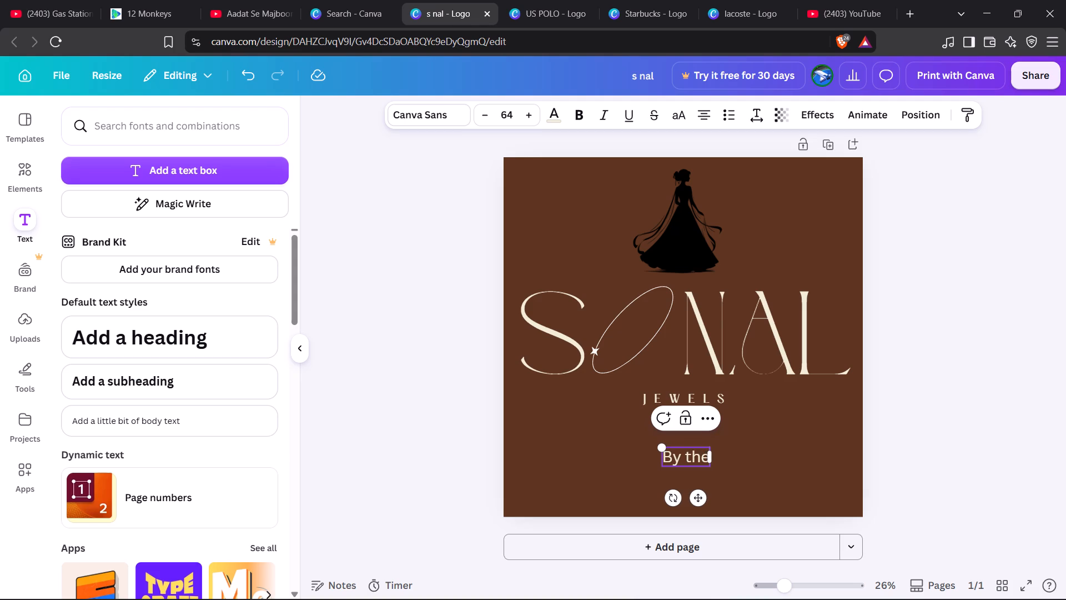
key(space)
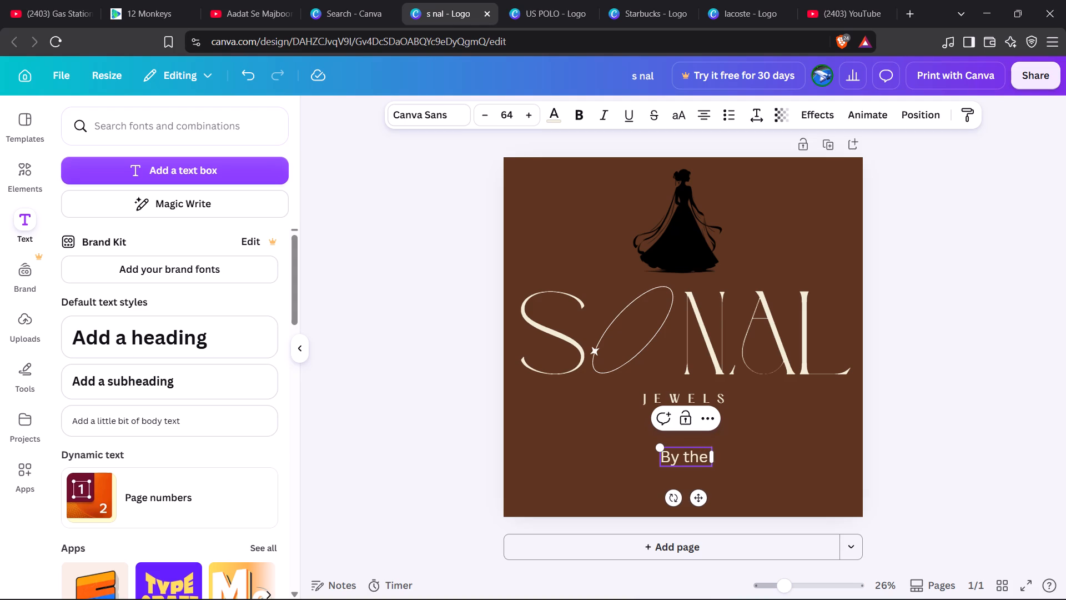
text(tr)
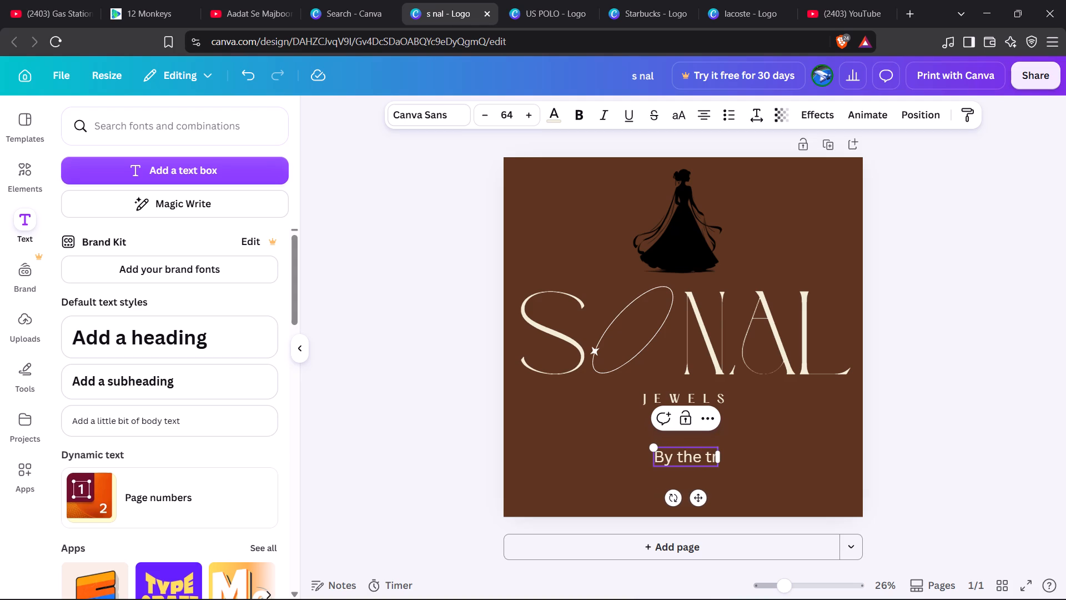
key(BackSpace)
key(BackSpace)
text(Tr)
text(ust)
key(comma)
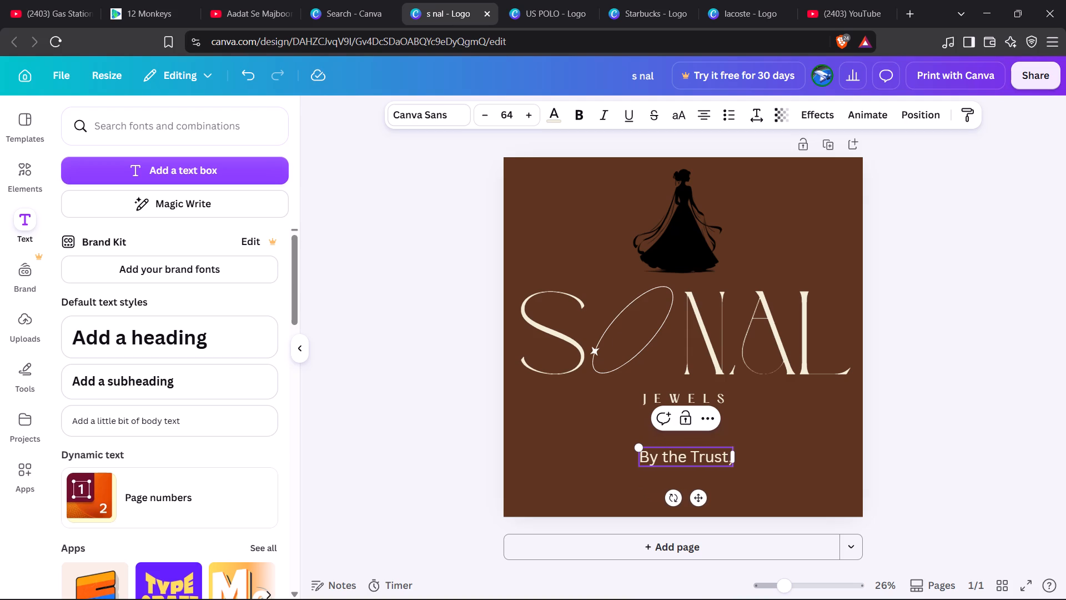
key(Return)
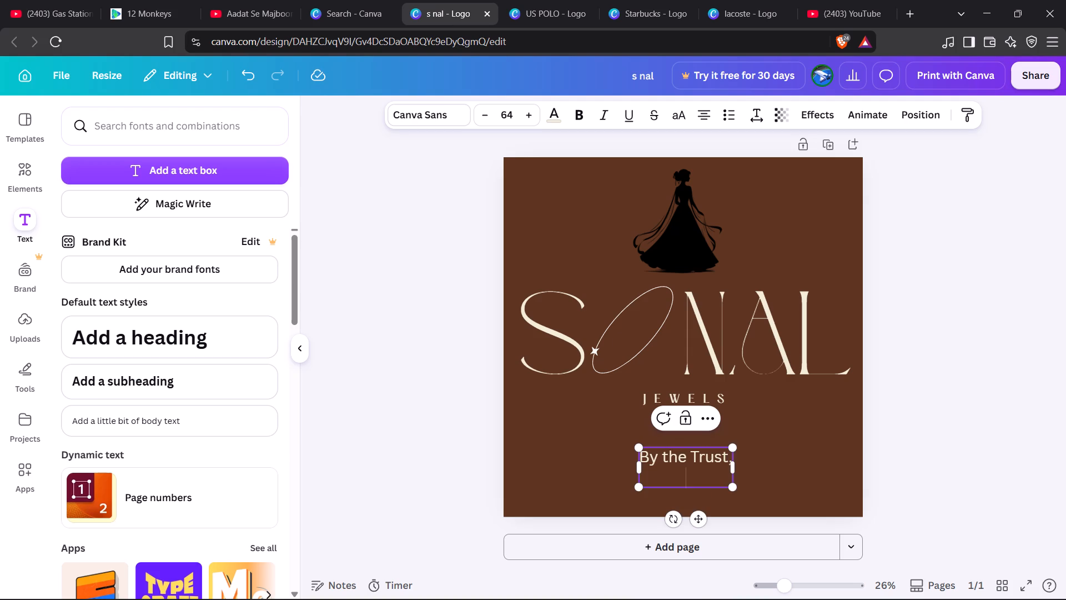
text(For the)
key(space)
key(shift+p)
text(eople)
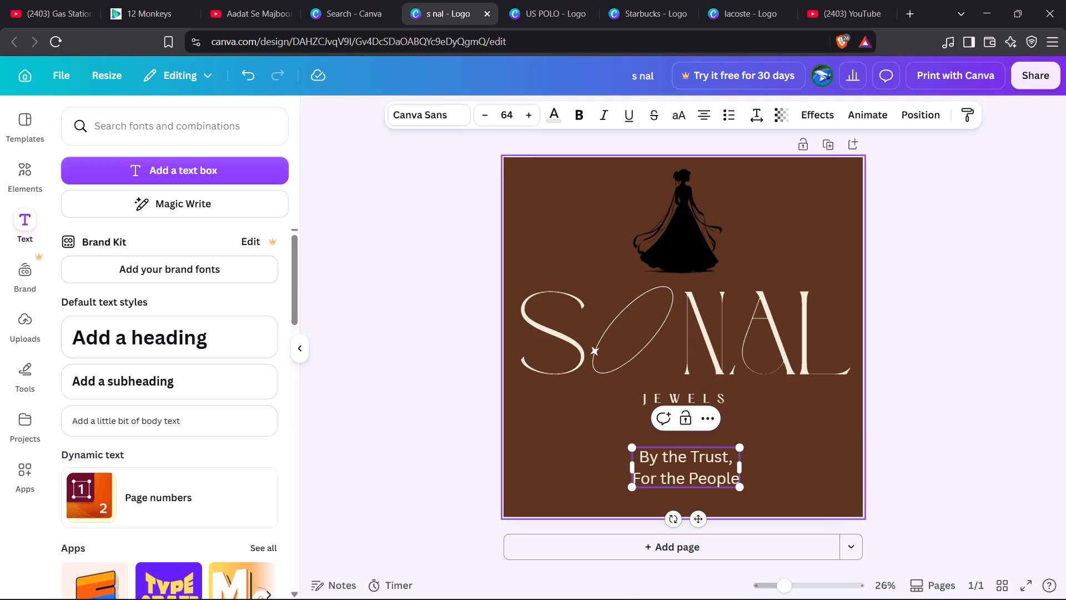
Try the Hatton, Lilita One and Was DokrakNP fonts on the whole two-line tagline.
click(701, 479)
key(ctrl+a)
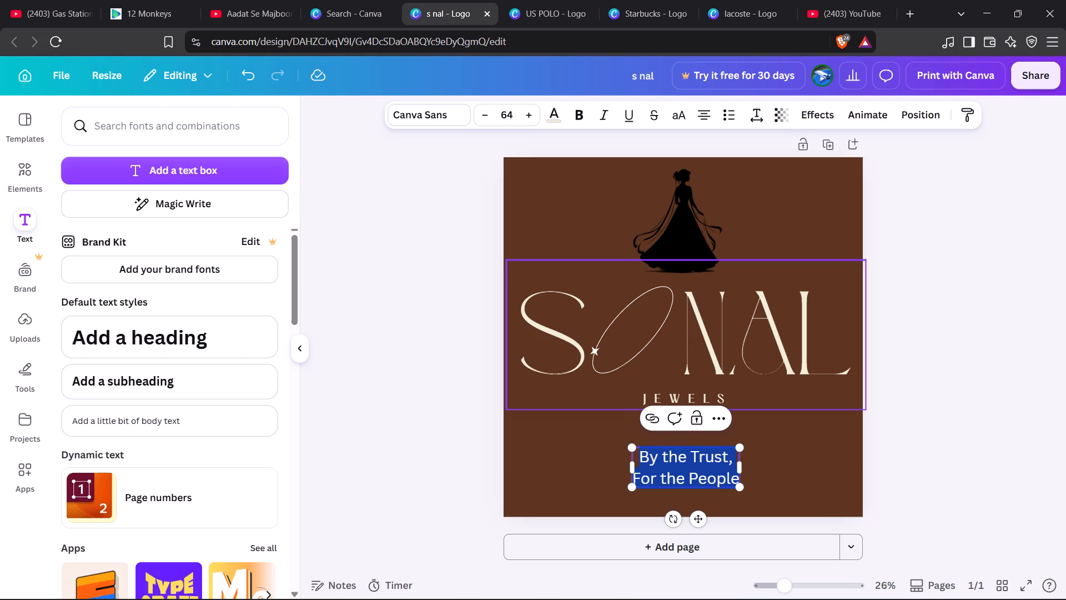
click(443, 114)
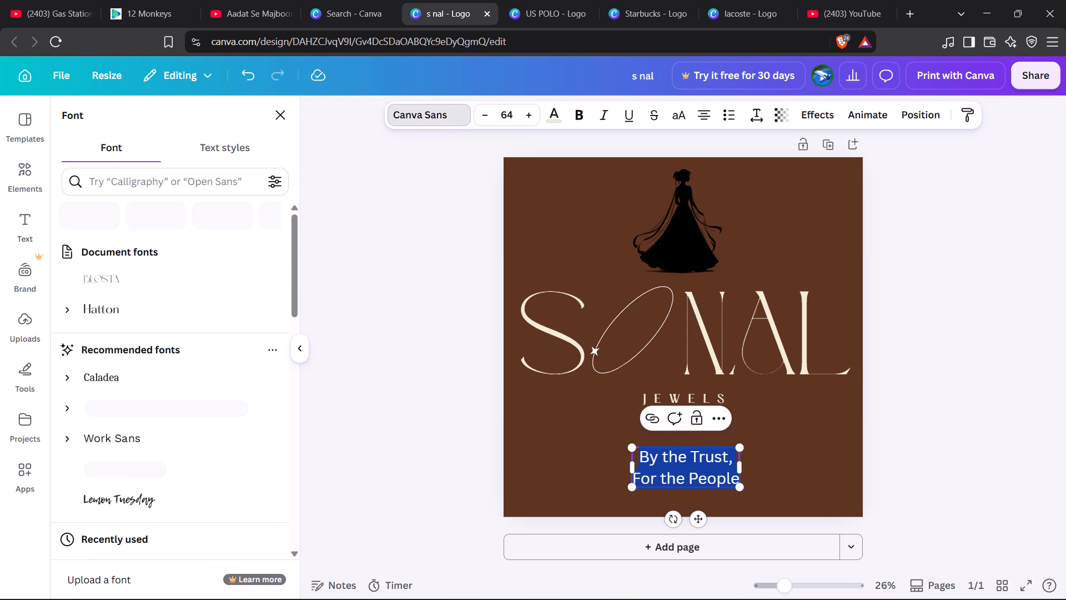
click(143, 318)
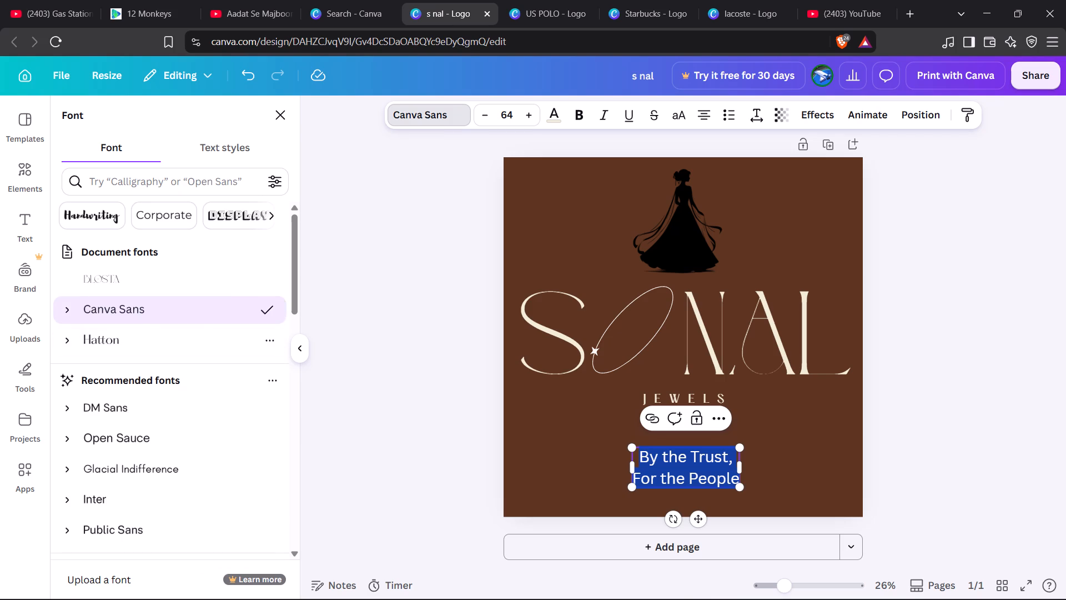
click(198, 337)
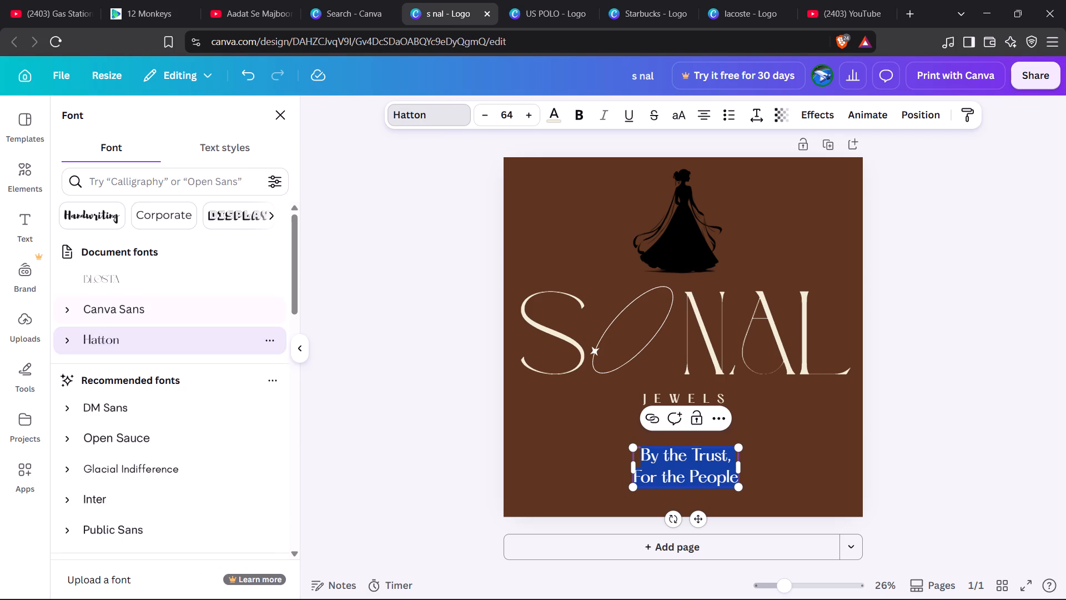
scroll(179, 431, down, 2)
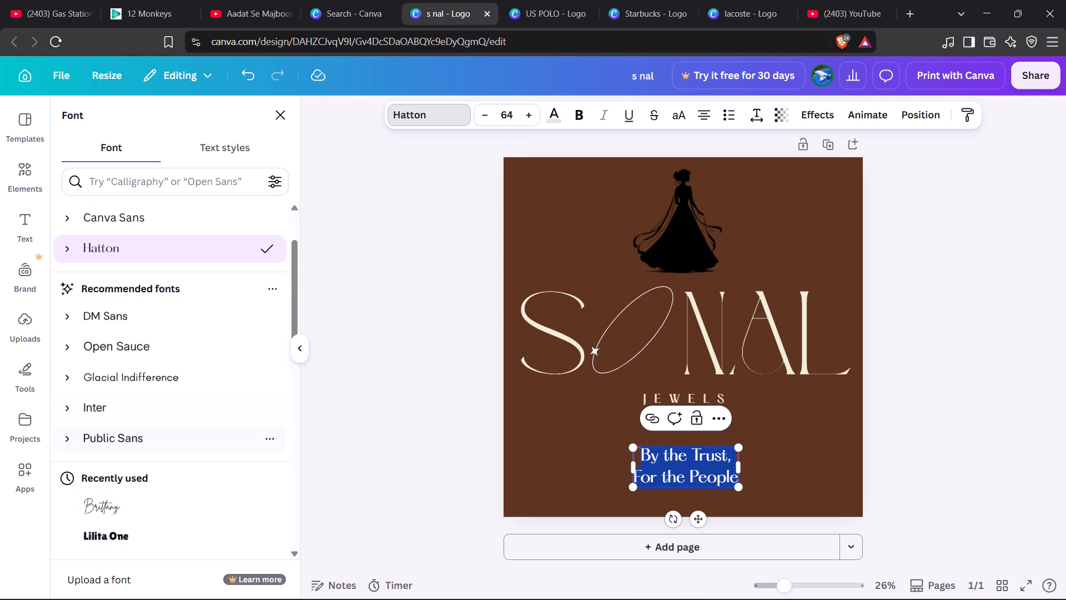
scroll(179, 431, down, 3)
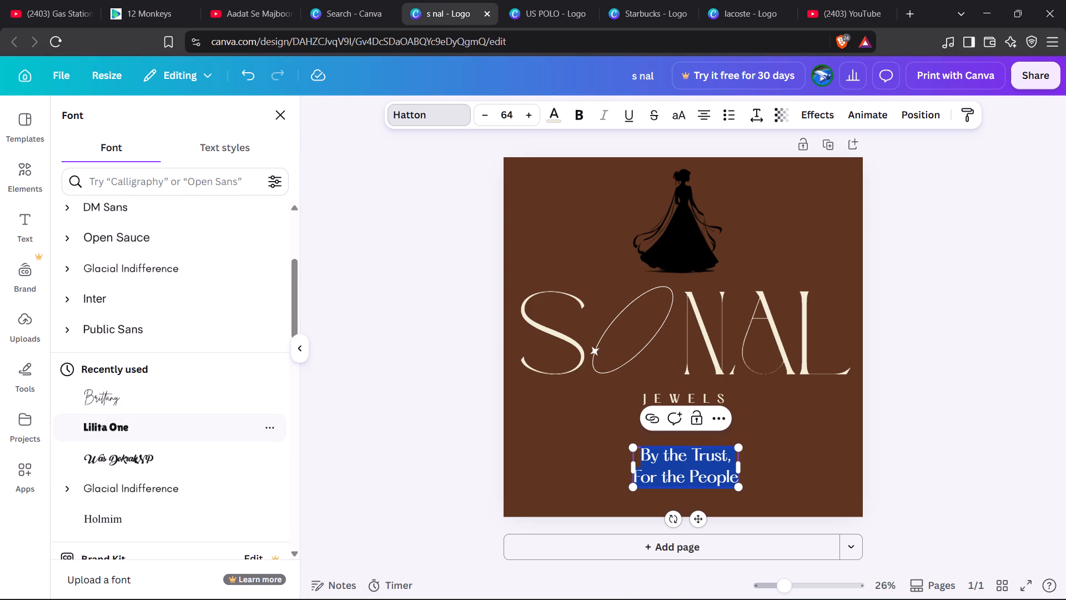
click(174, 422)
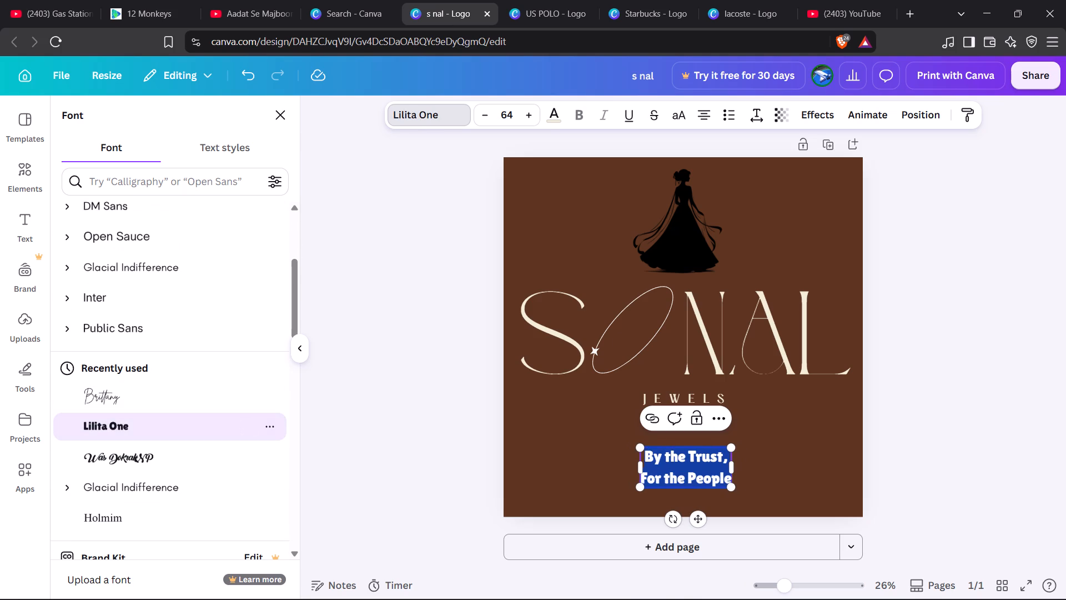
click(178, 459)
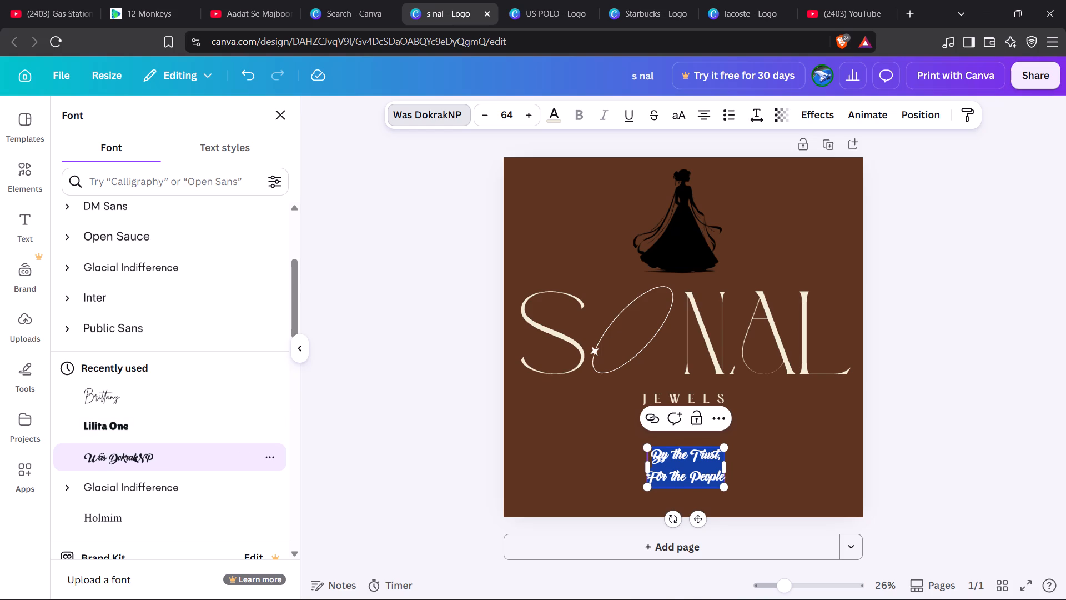
Check which fonts the SONAL lettering and the JEWELS line use.
click(562, 317)
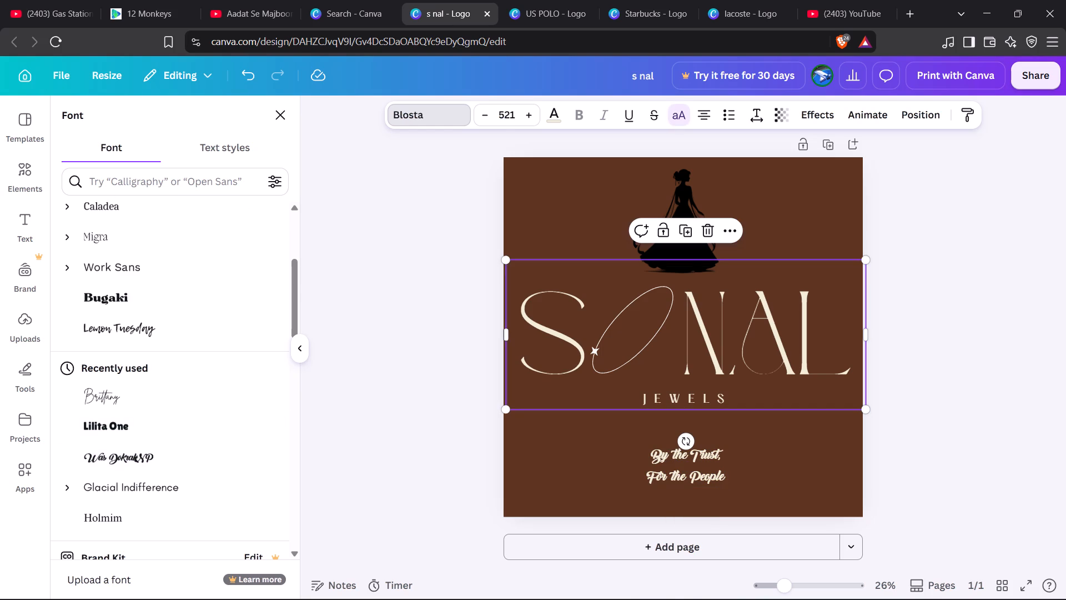
click(655, 391)
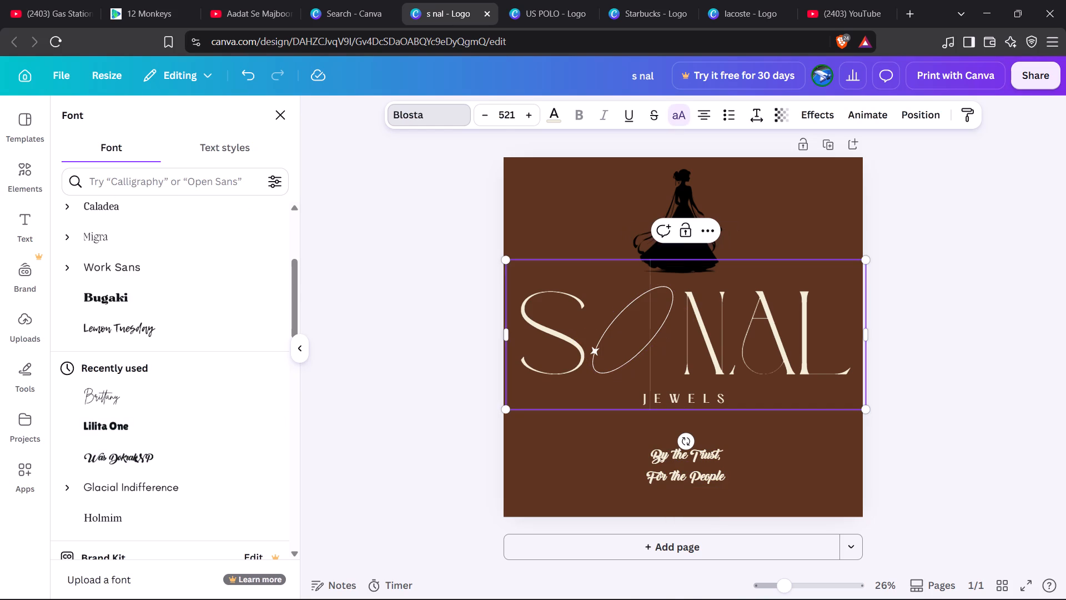
click(668, 396)
click(706, 402)
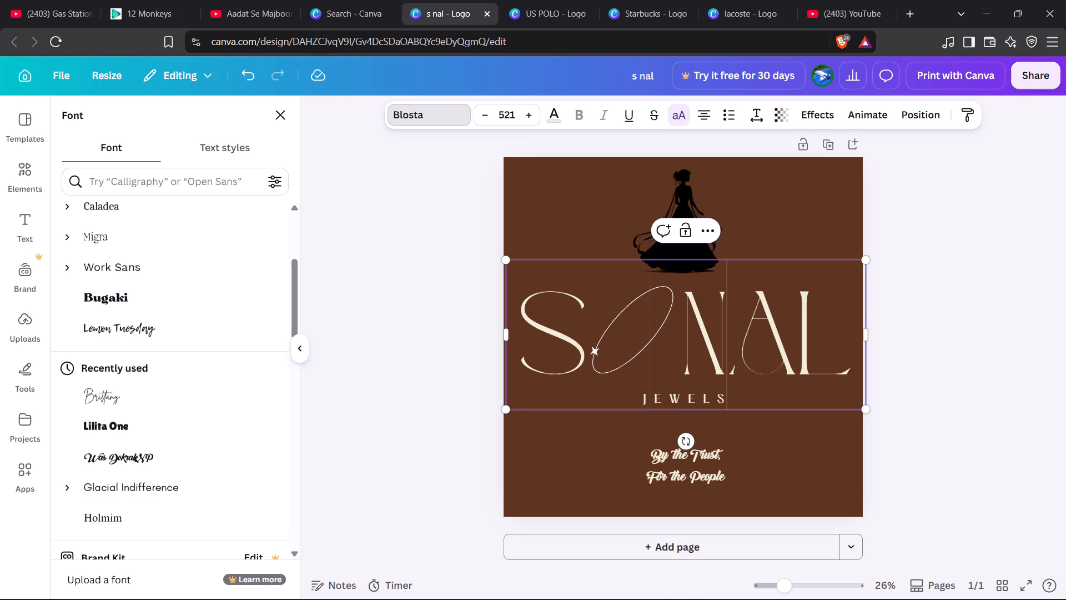
click(758, 441)
click(697, 399)
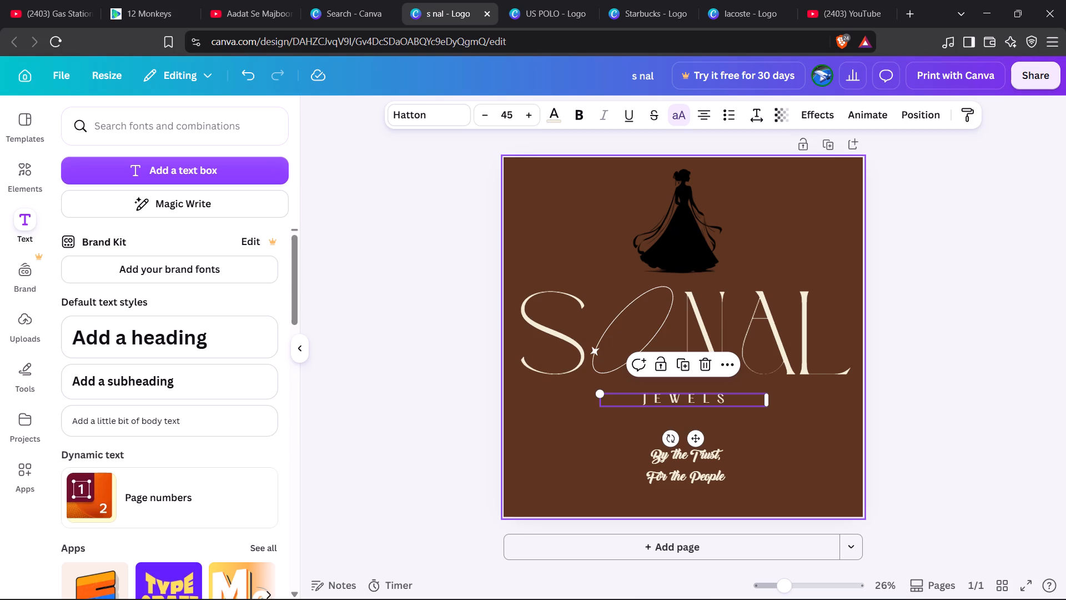
Change the font of the two-line tagline to Poppins.
click(657, 462)
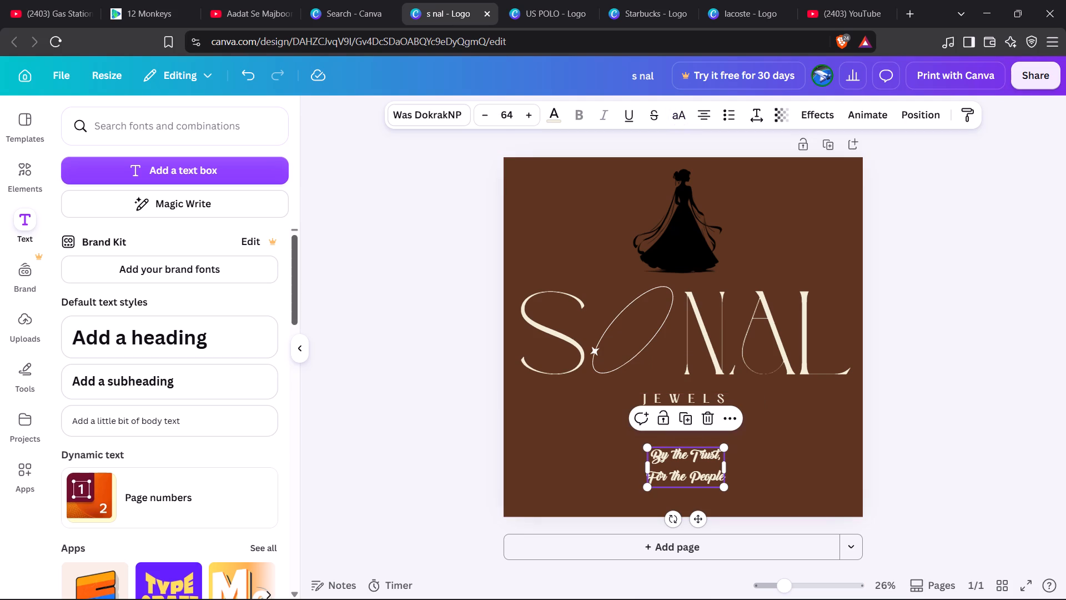
click(424, 116)
scroll(133, 397, down, 1)
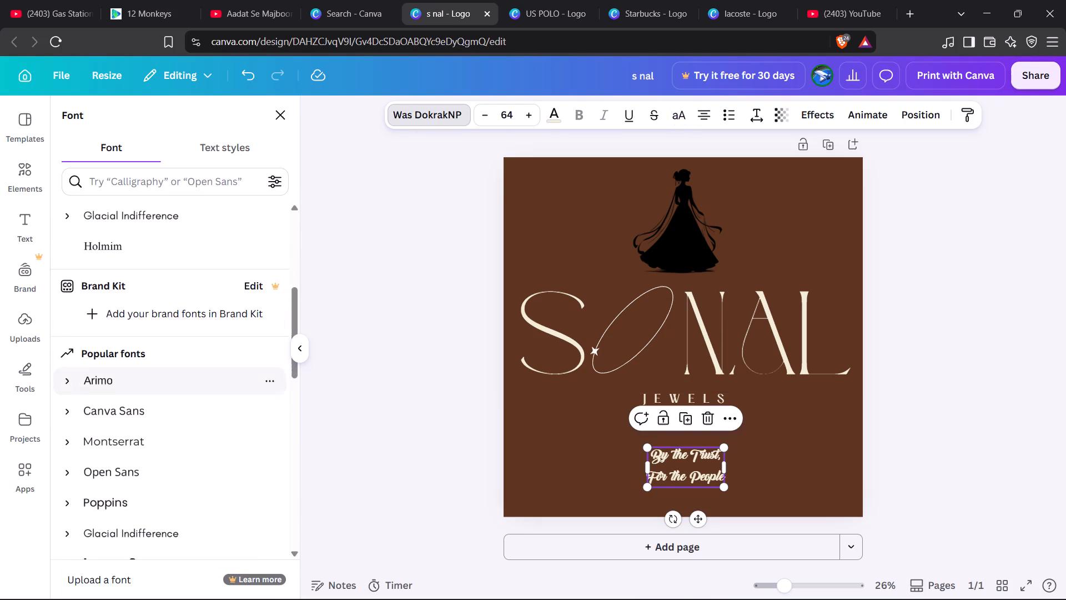
scroll(133, 397, down, 2)
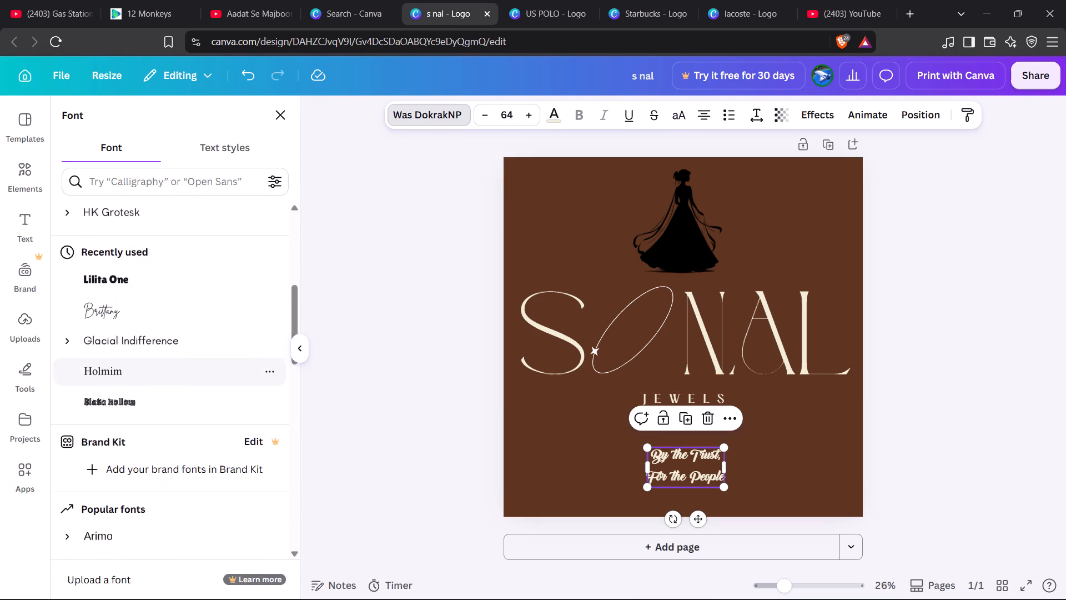
scroll(144, 379, down, 2)
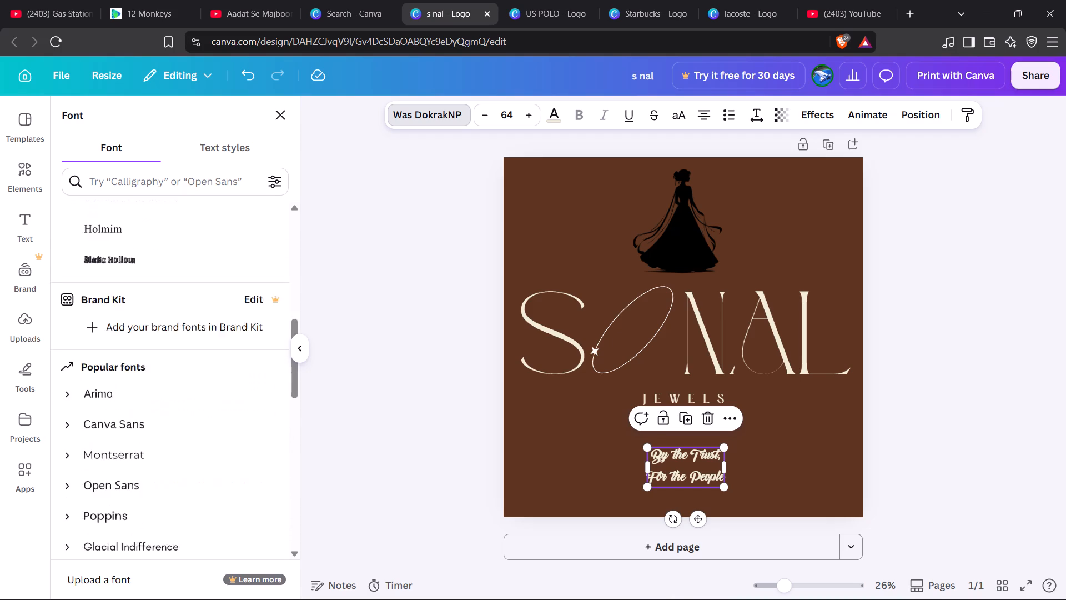
scroll(144, 379, down, 3)
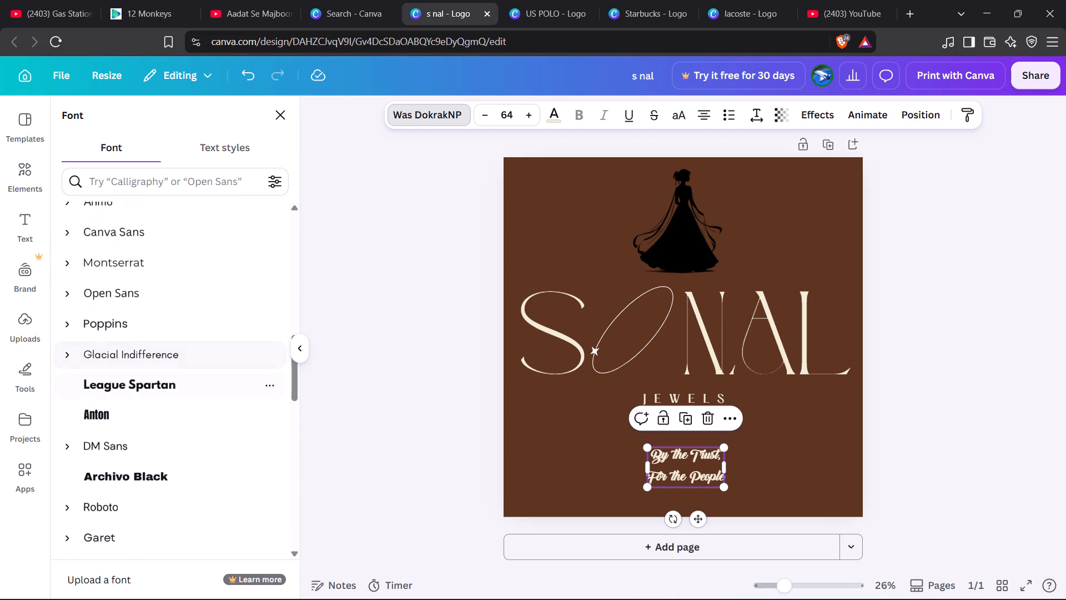
scroll(144, 379, down, 1)
click(162, 315)
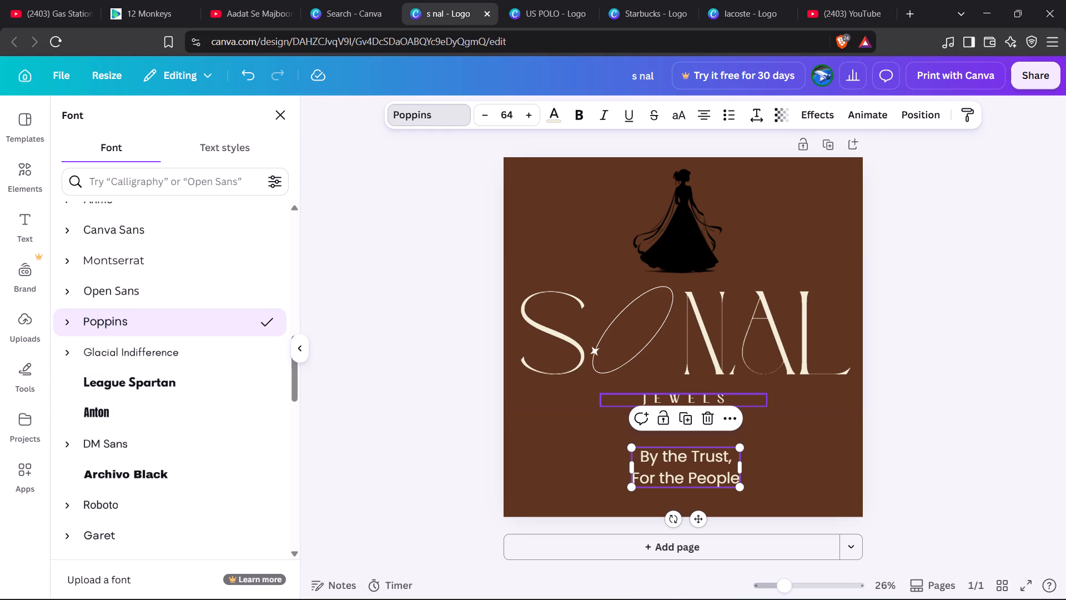
Change the font of the two-line tagline to Bebas Neue.
scroll(225, 385, down, 2)
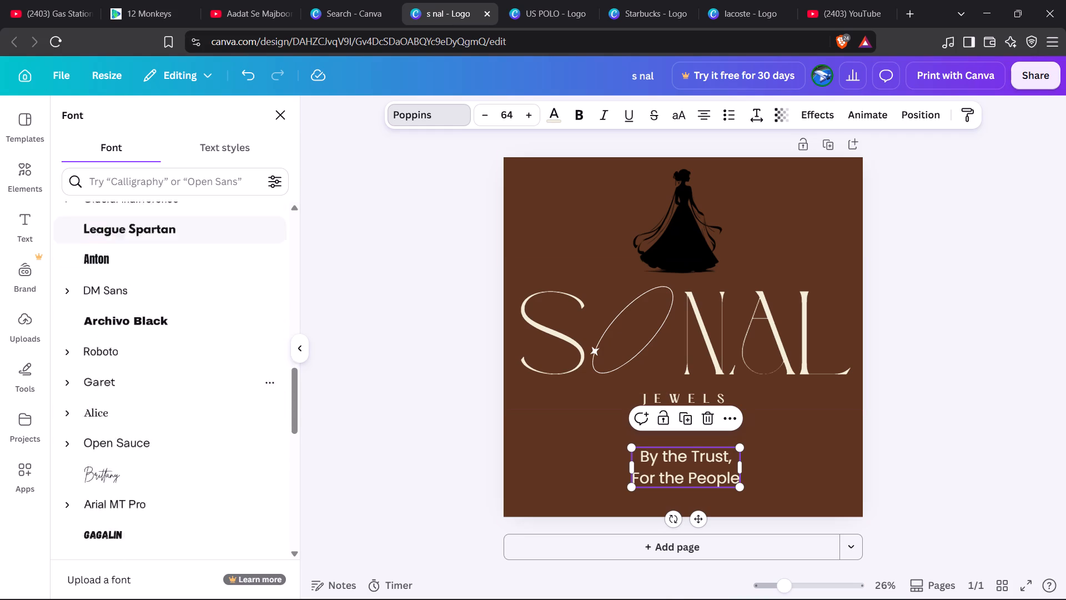
scroll(225, 385, down, 1)
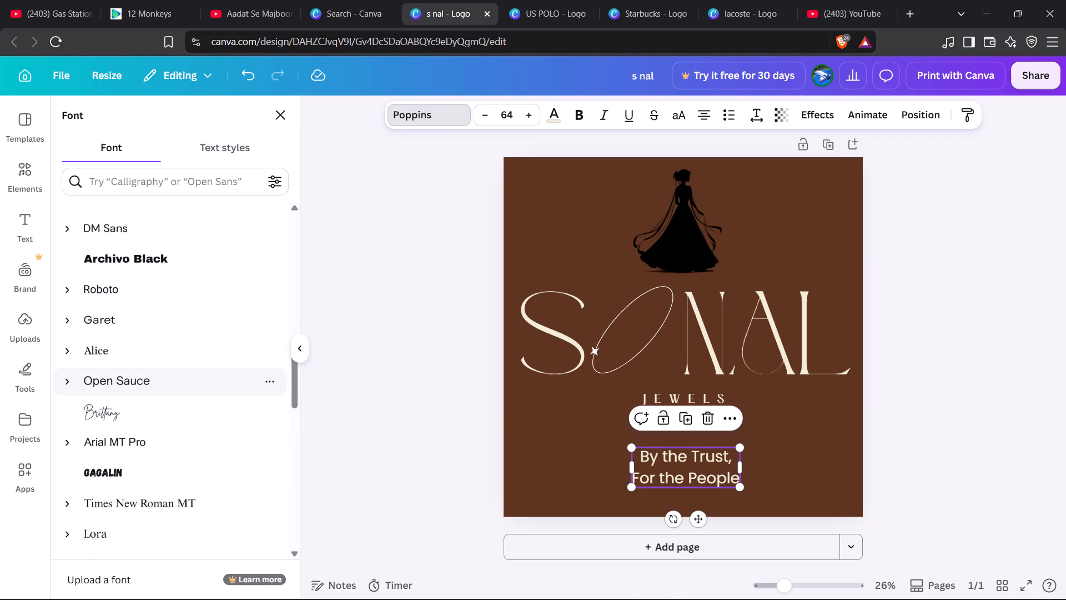
scroll(225, 385, down, 5)
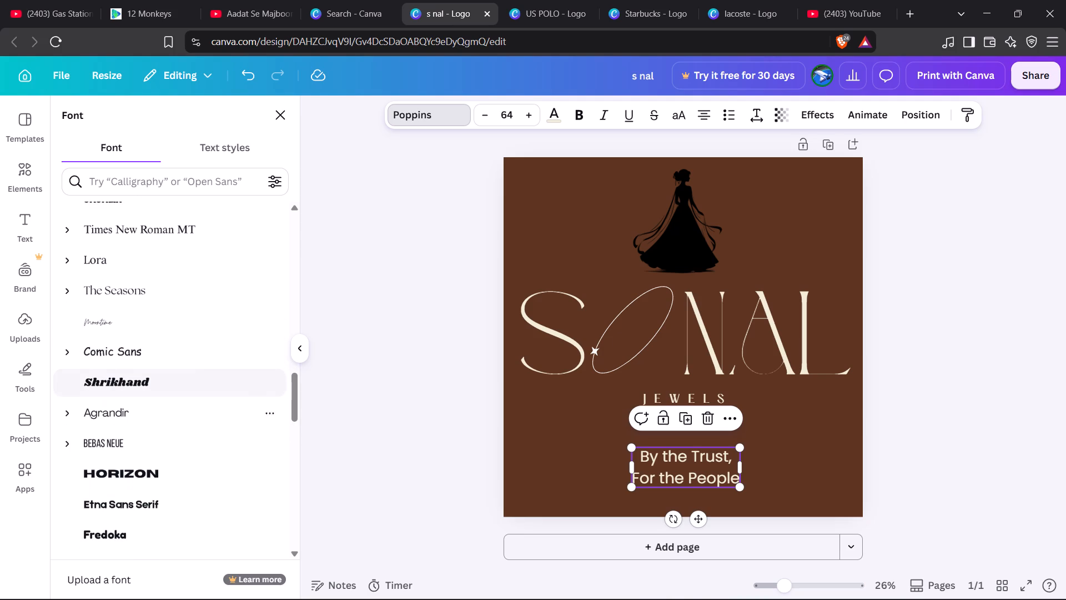
click(197, 442)
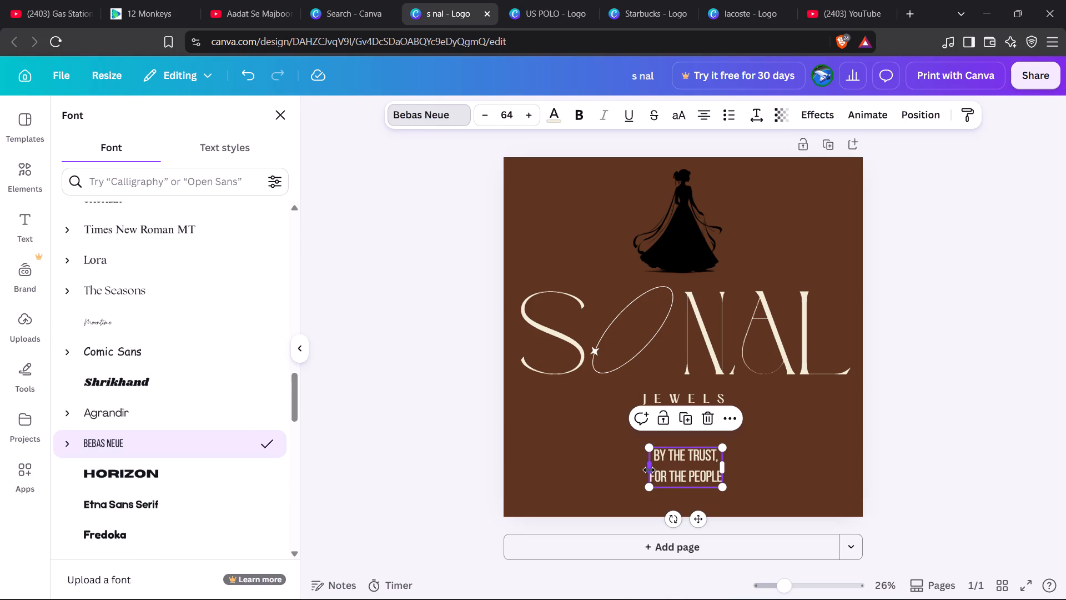
Widen the tagline's text box slightly, nudge it, and increase its font size to 72.
drag(649, 470, 627, 472)
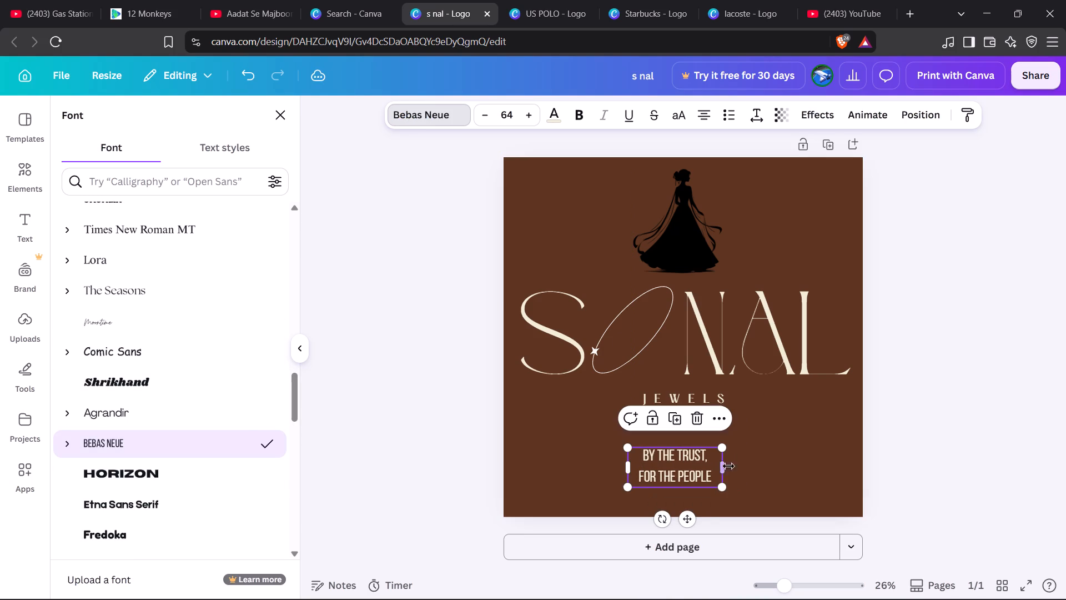
drag(722, 468, 745, 467)
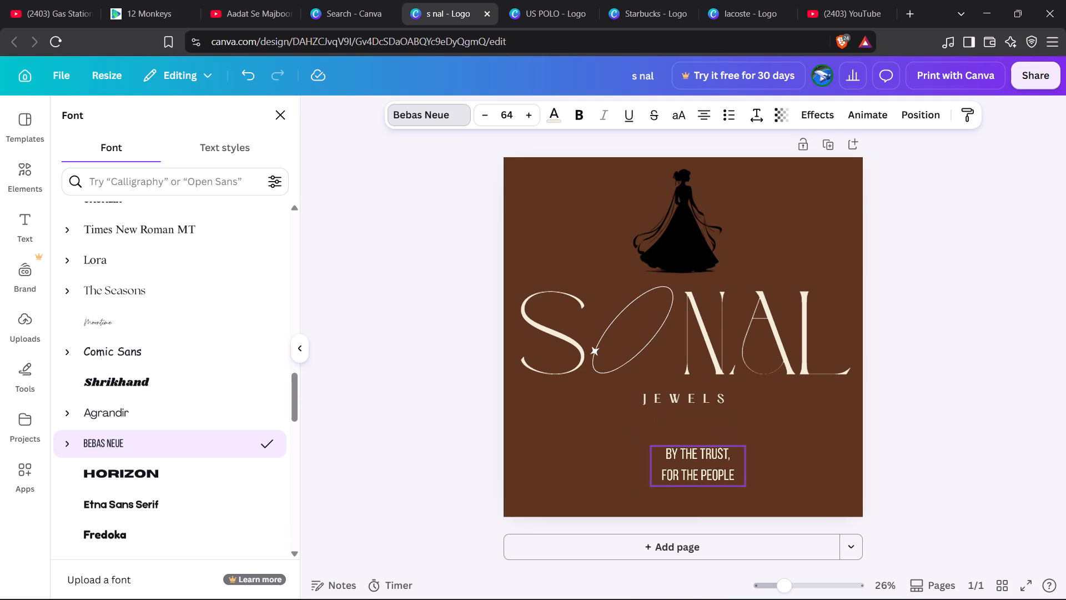
drag(745, 467, 741, 466)
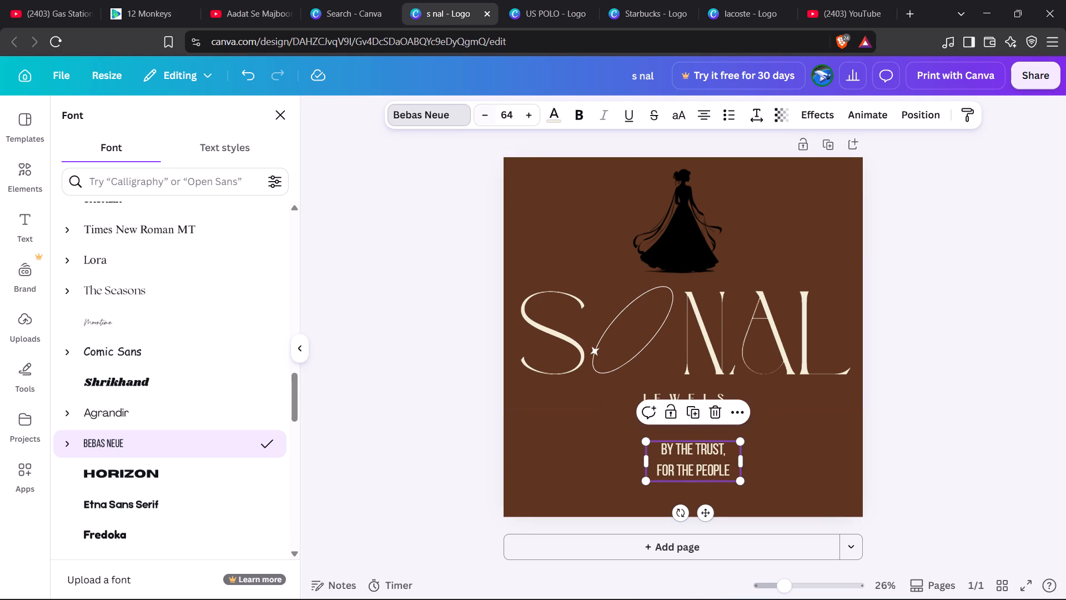
click(528, 116)
click(528, 116)
triple_click(528, 116)
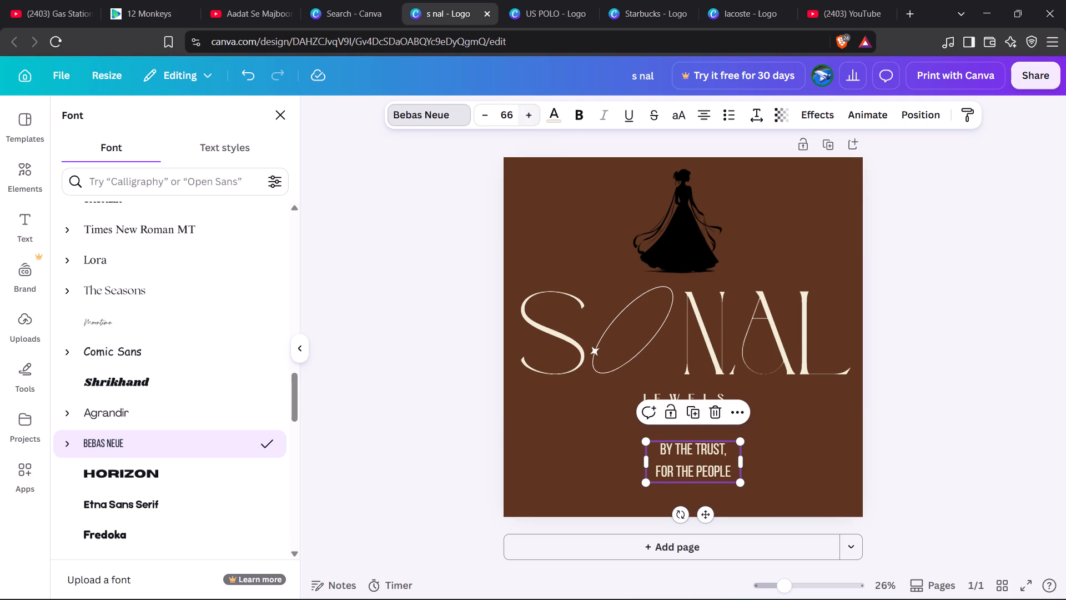
triple_click(528, 116)
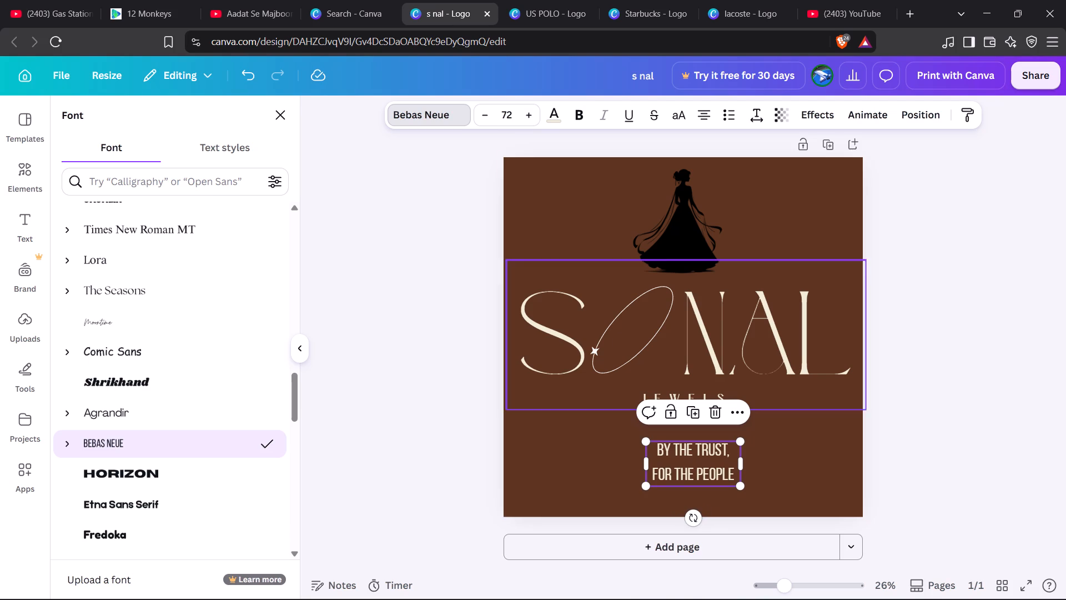
Widen the tagline's text box on both sides and center it horizontally on the page beneath JEWELS.
drag(645, 462, 638, 464)
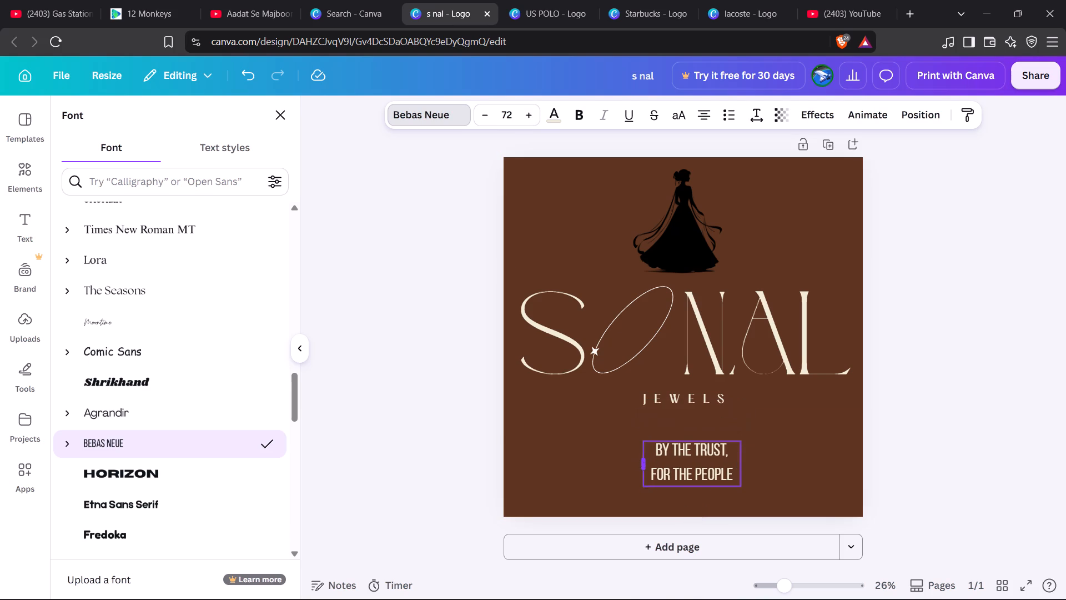
drag(638, 464, 625, 467)
drag(742, 464, 757, 463)
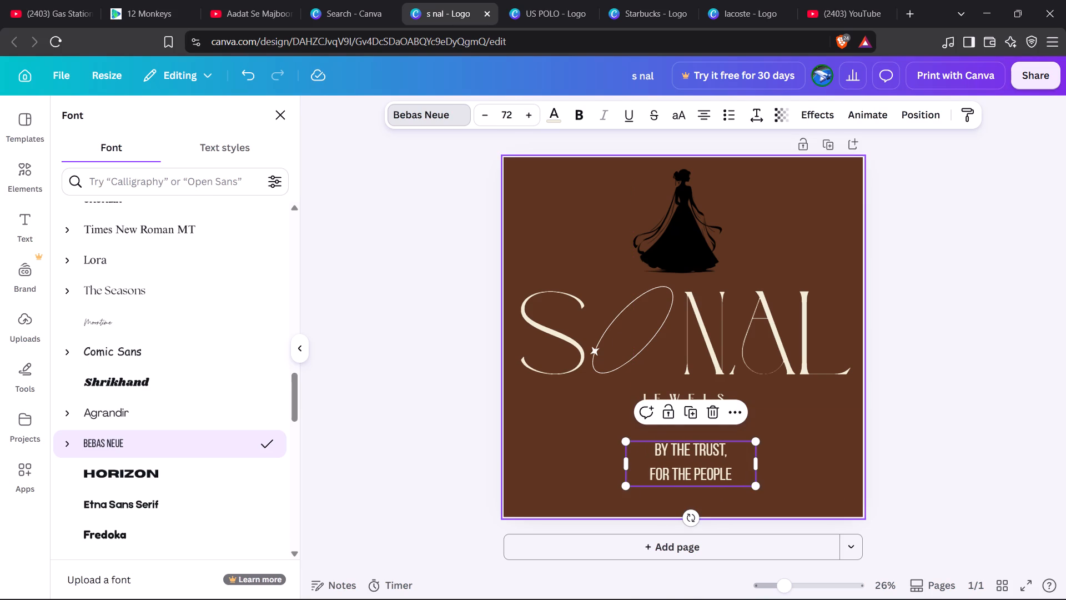
click(713, 486)
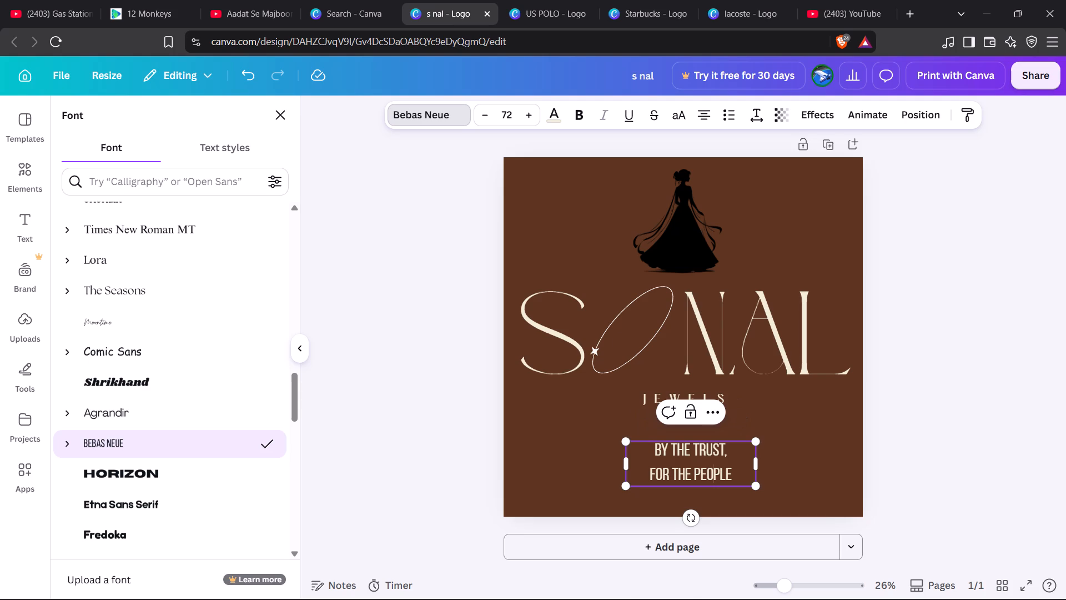
drag(713, 486, 704, 487)
click(711, 487)
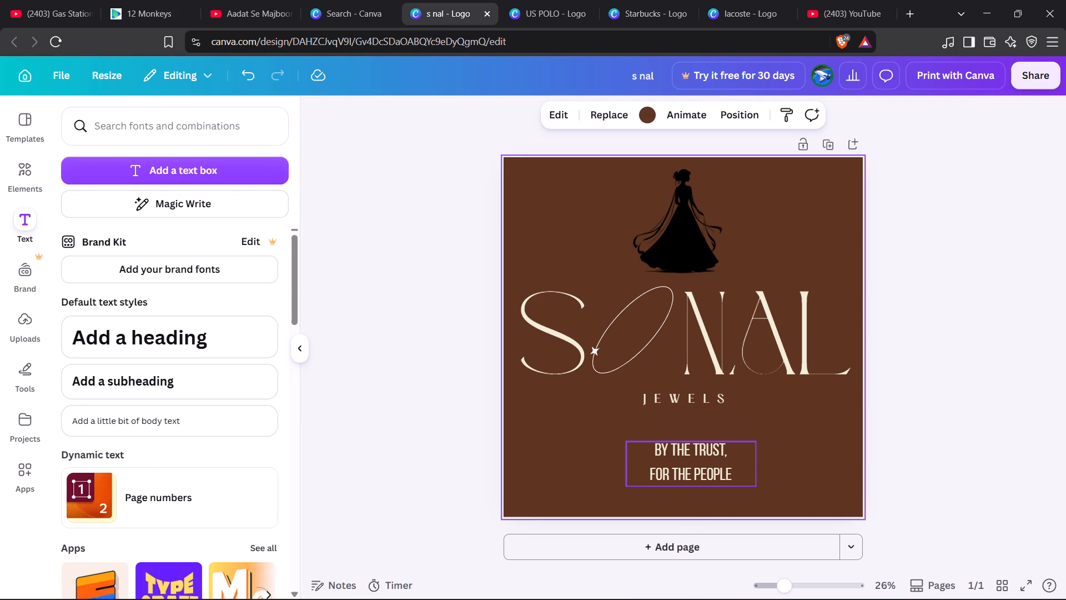
click(736, 475)
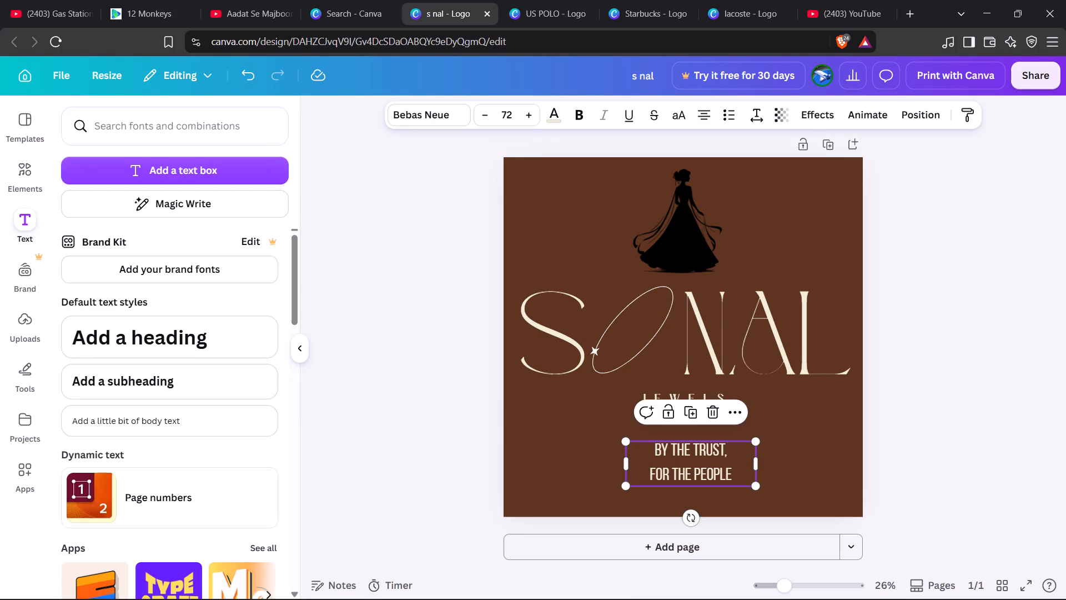
drag(737, 485, 728, 486)
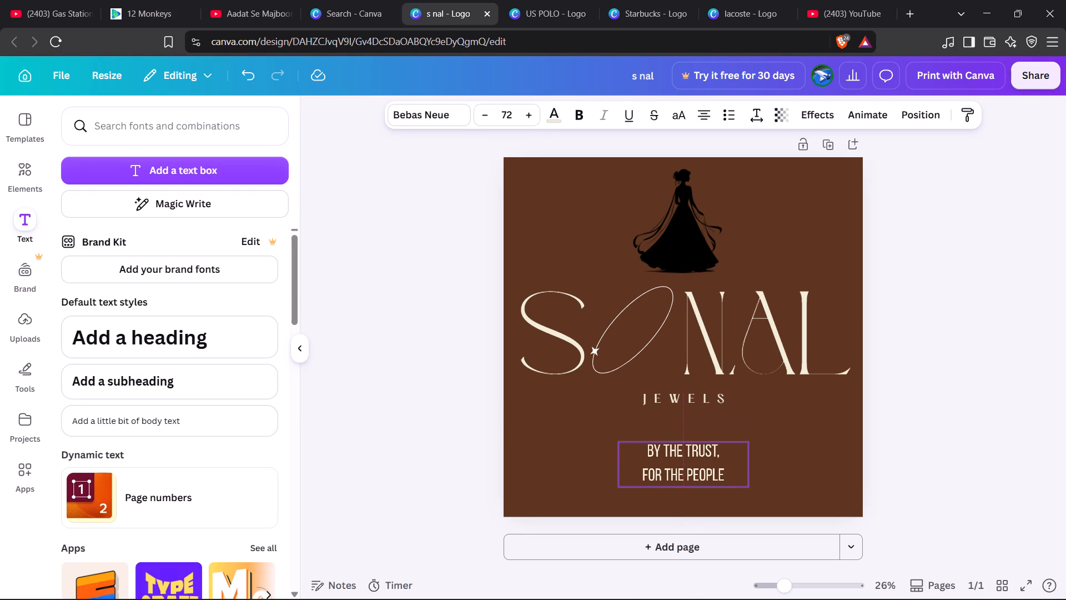
drag(728, 486, 729, 486)
click(916, 441)
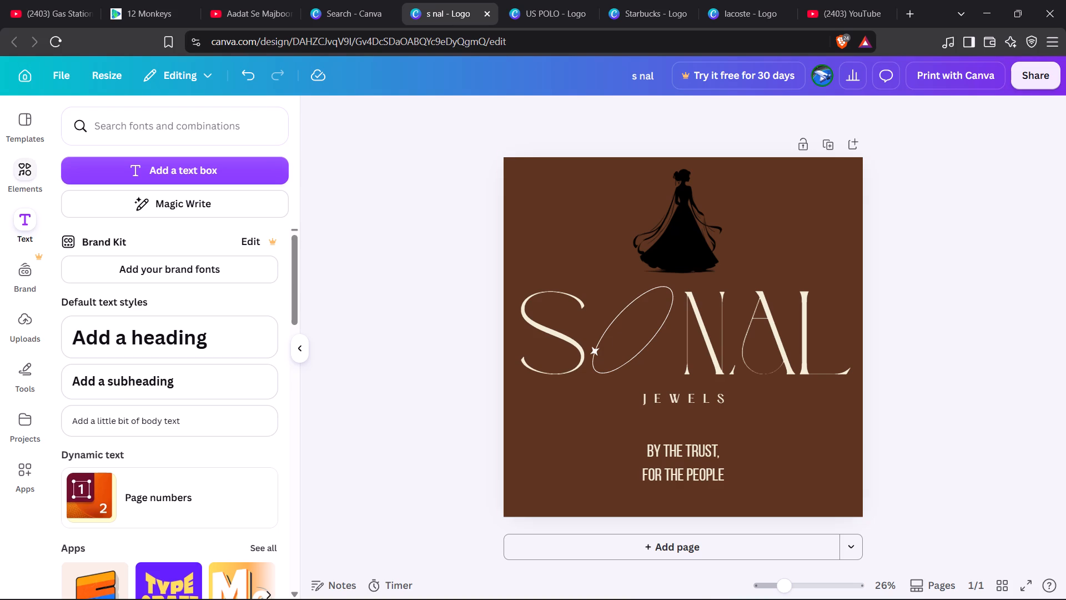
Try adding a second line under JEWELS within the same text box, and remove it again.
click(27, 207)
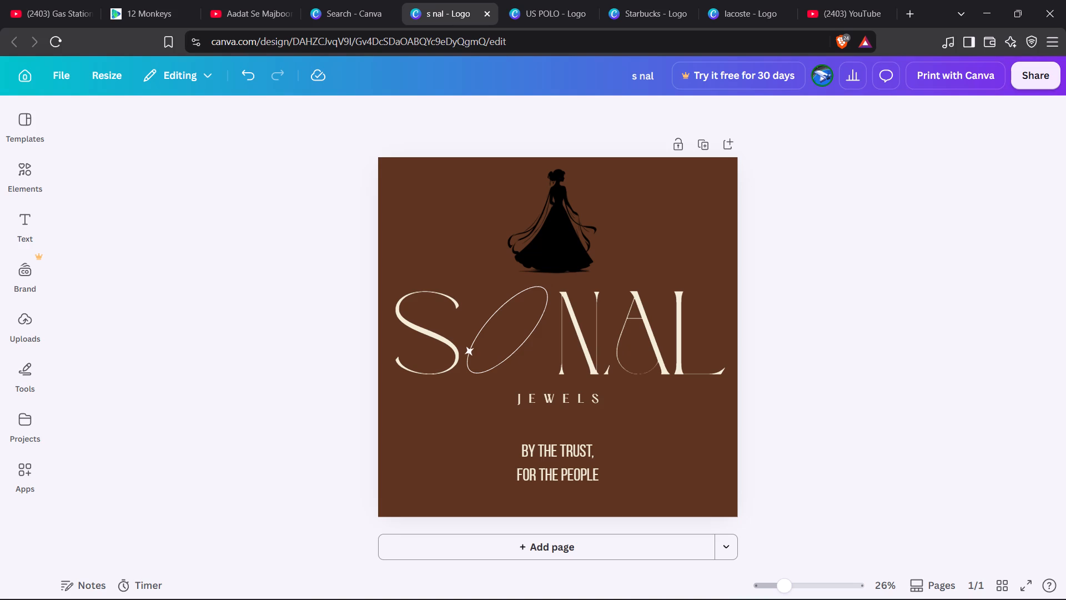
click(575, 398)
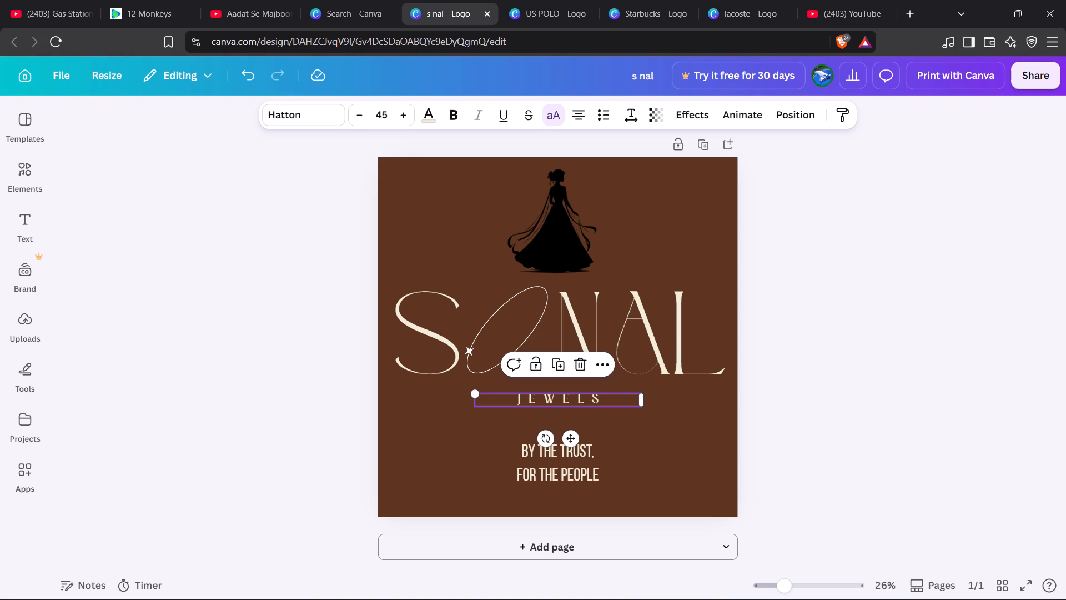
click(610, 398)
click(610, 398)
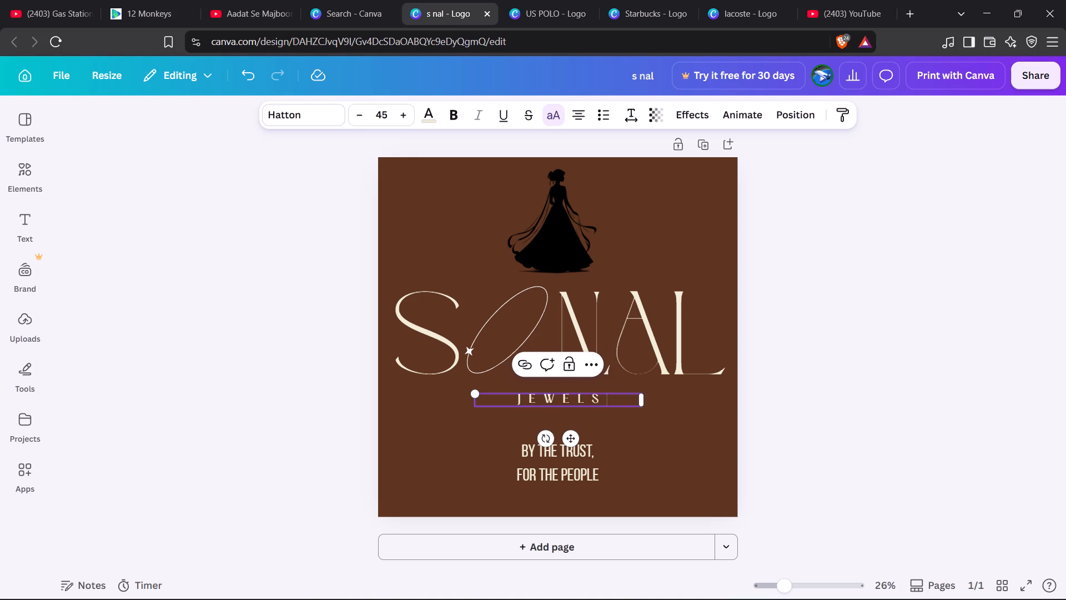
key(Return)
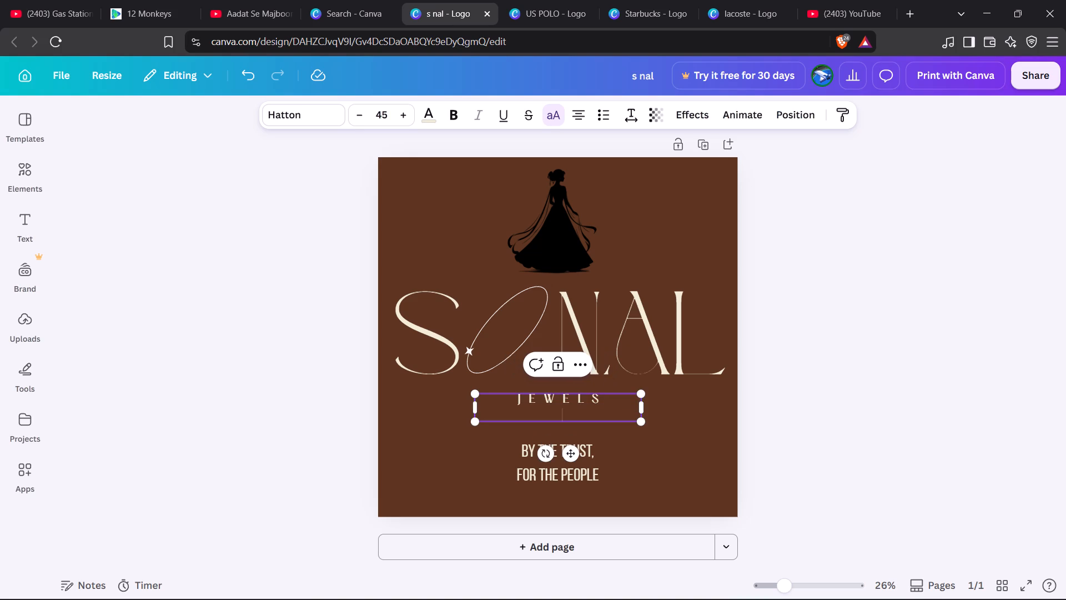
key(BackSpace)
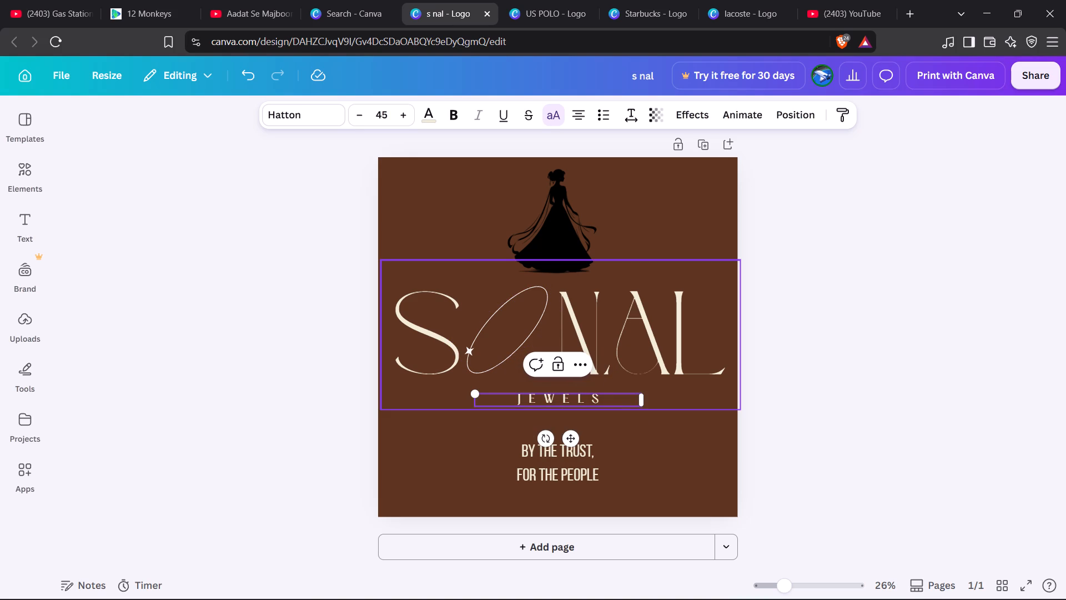
Add a body text box between JEWELS and the tagline, with its font set to Hatton.
click(37, 242)
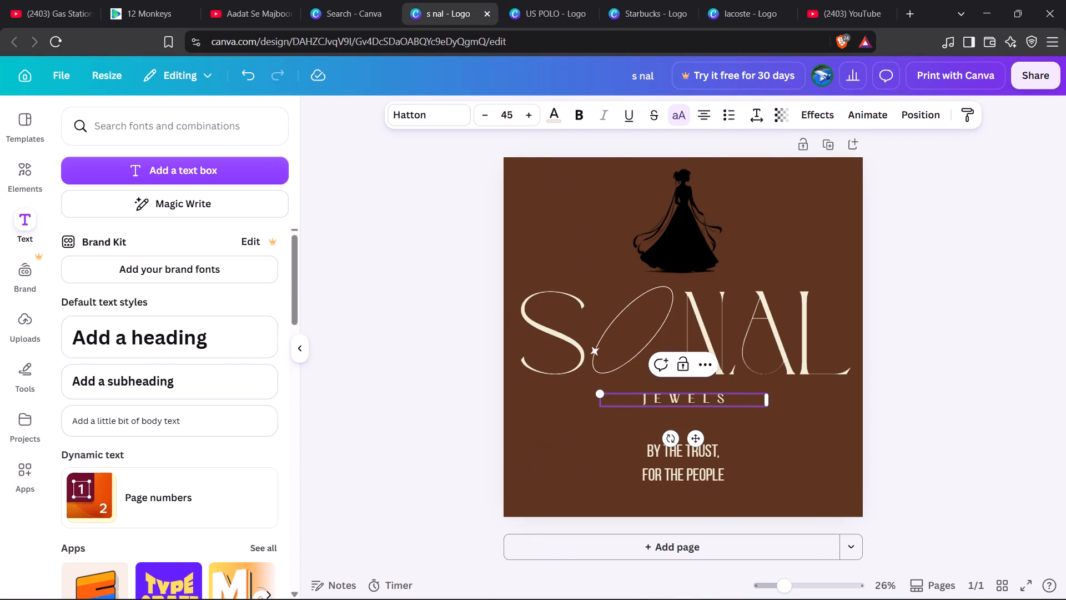
click(184, 436)
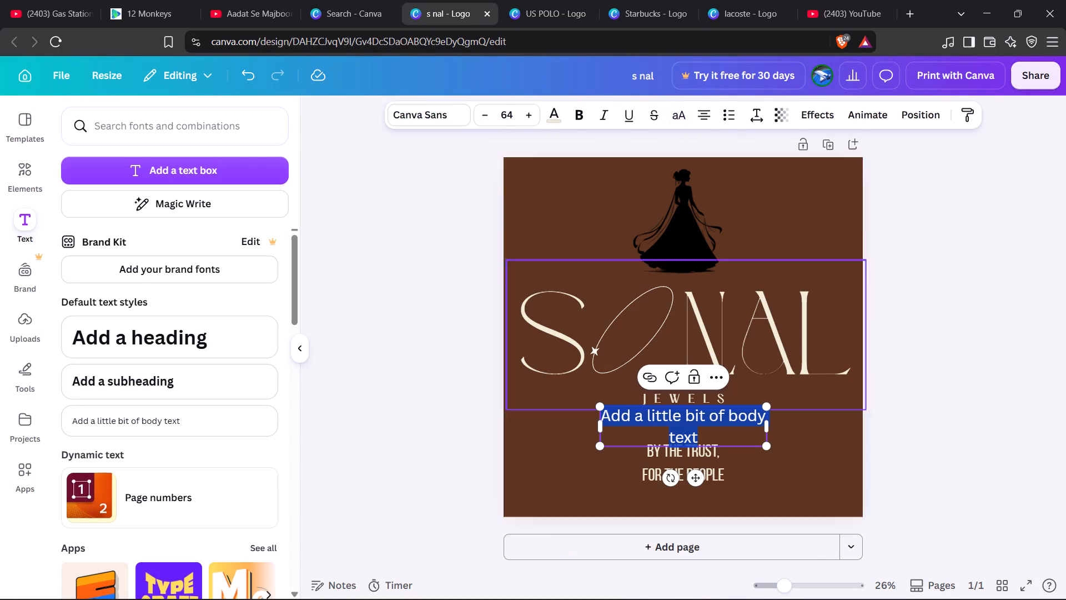
click(444, 116)
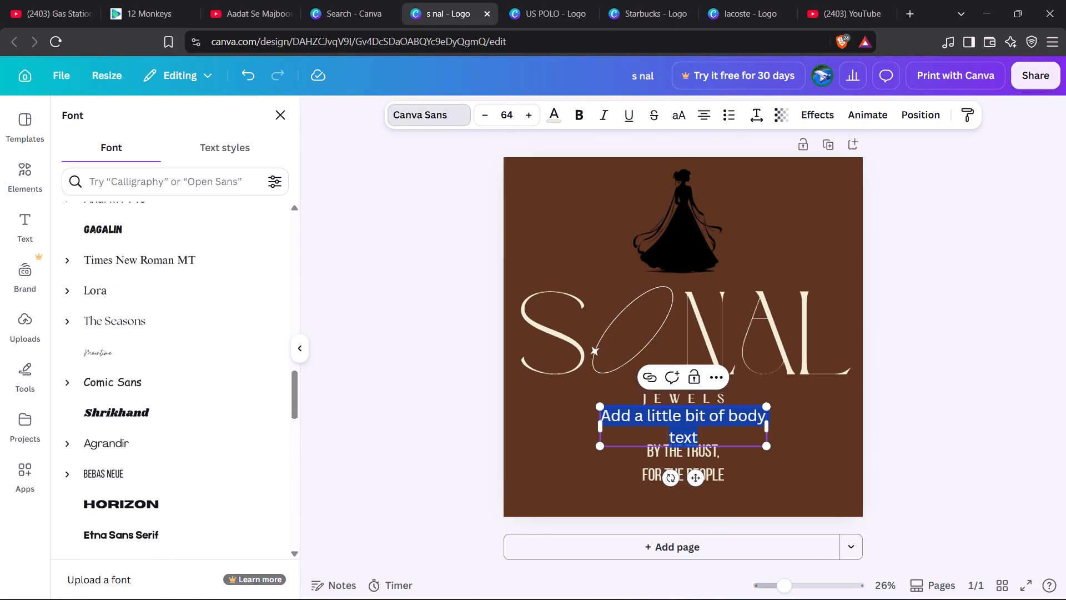
key(h)
click(444, 116)
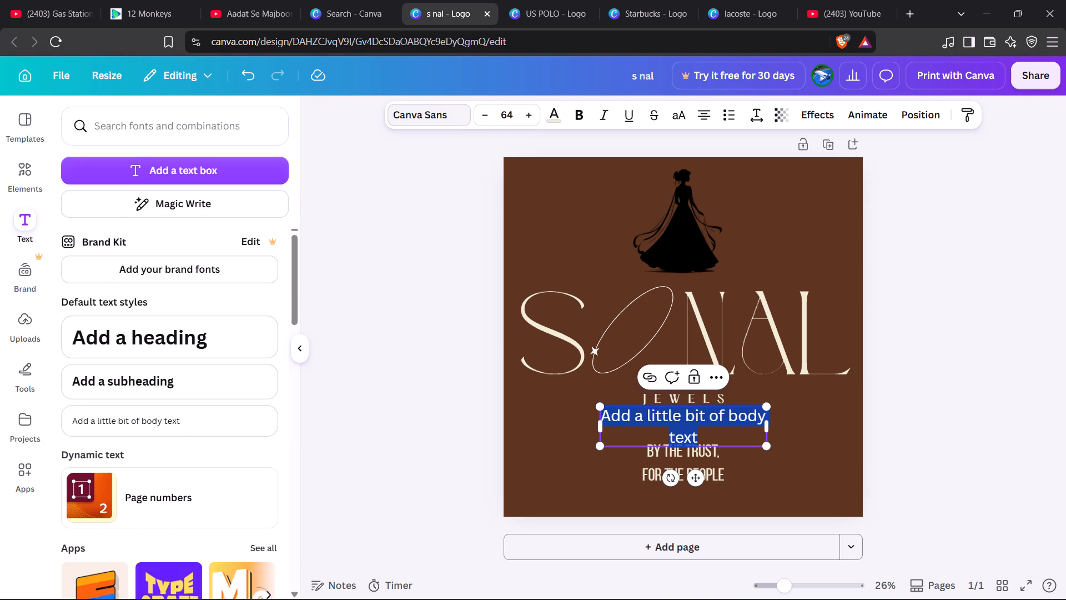
click(444, 116)
text(ha)
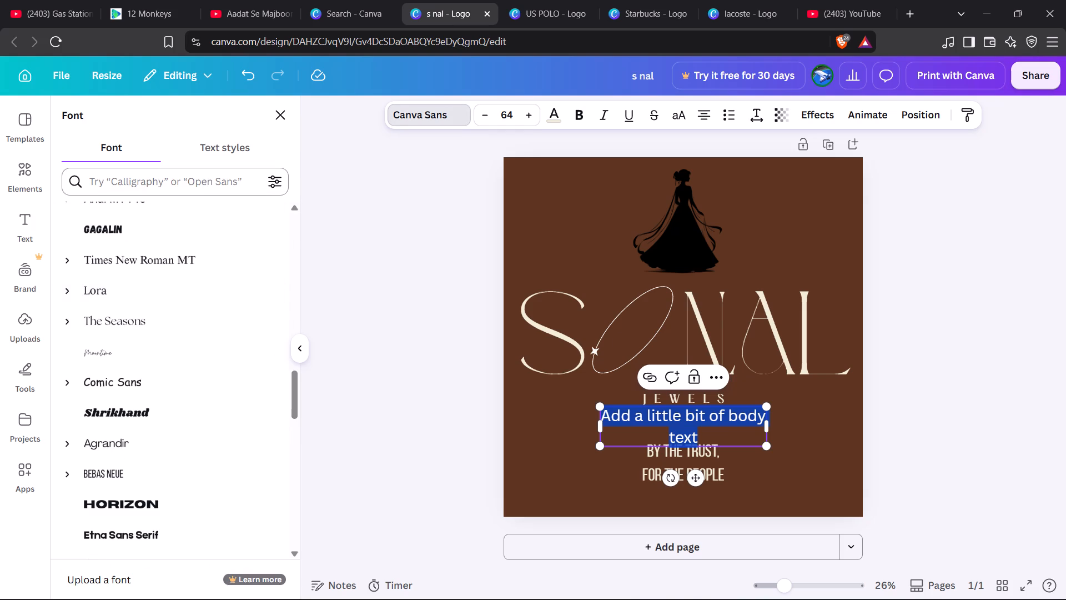
click(177, 182)
text(hatt)
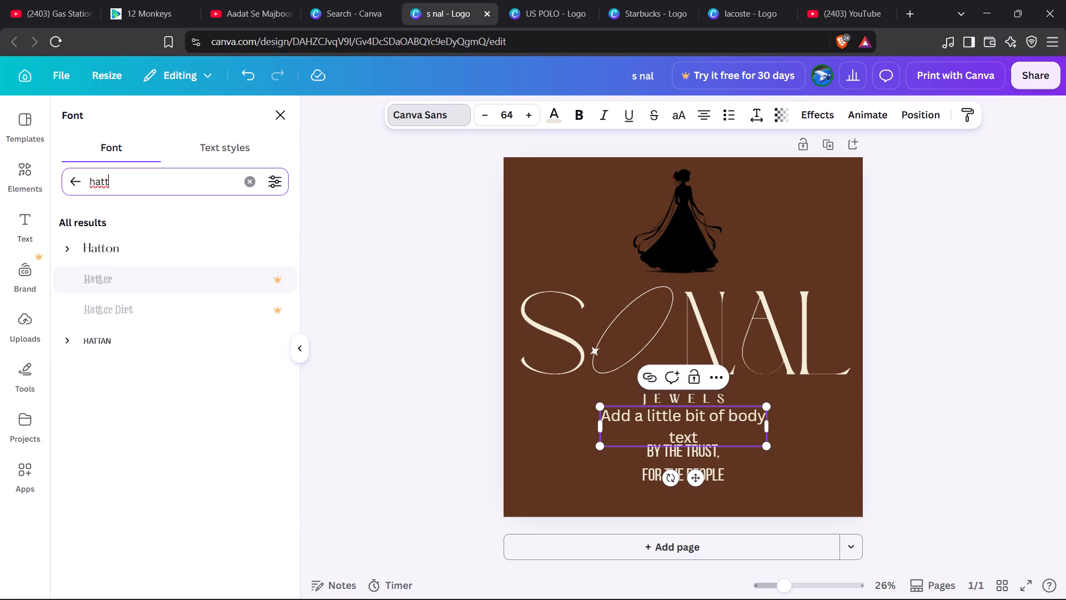
click(180, 254)
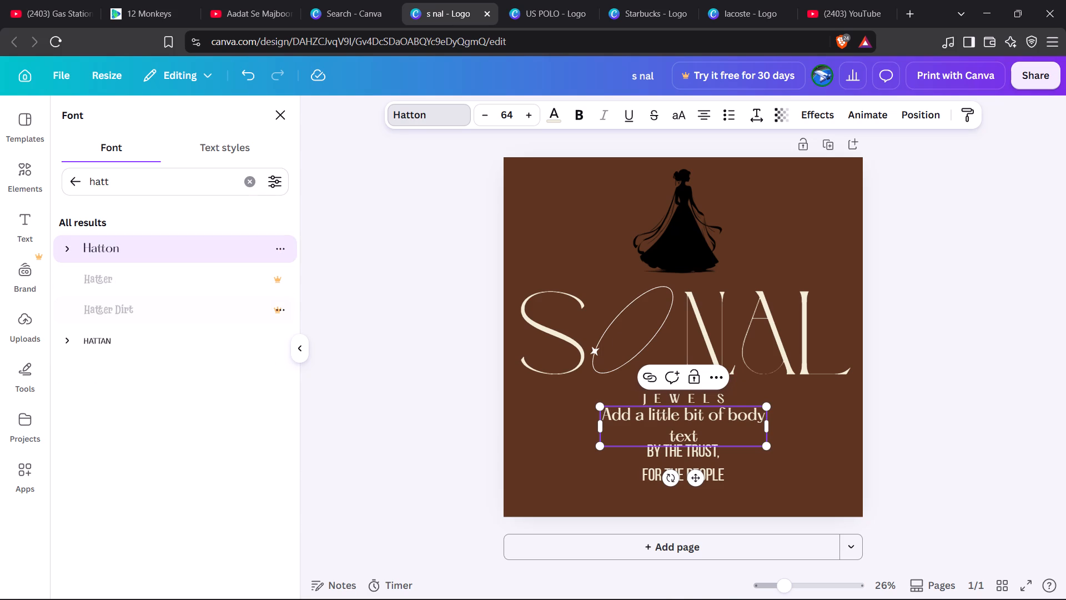
Set the font size of the new body text under JEWELS to 35.
click(519, 117)
click(512, 113)
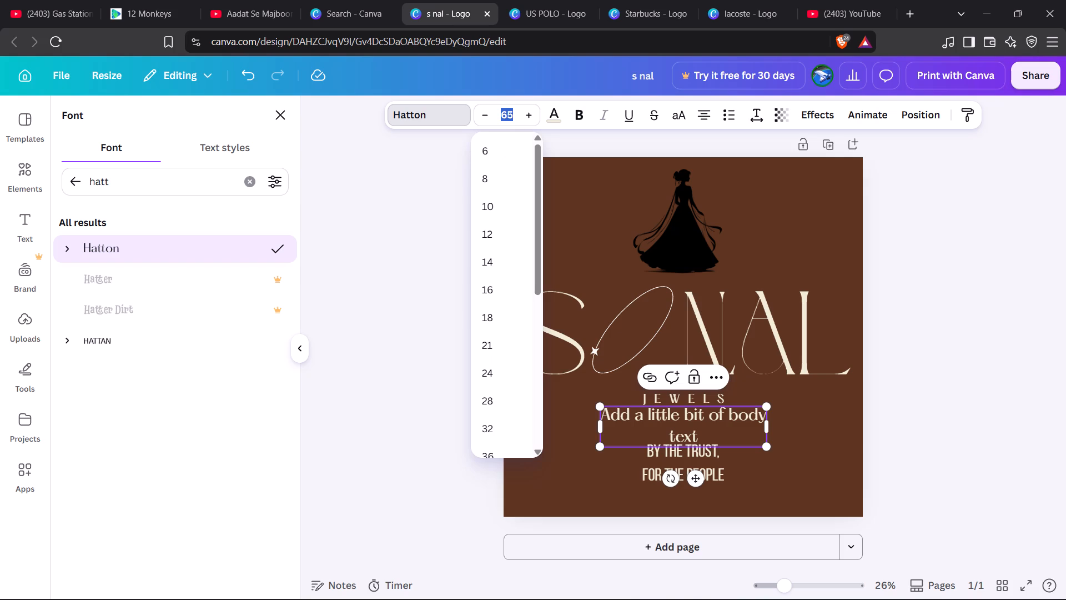
text(25)
key(Return)
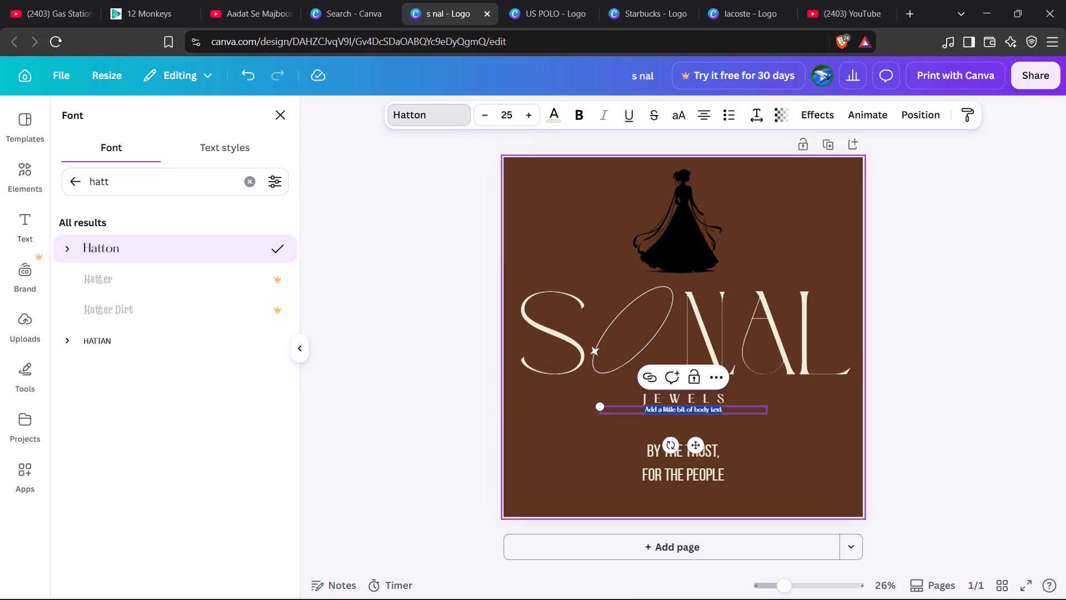
click(522, 108)
triple_click(522, 108)
click(522, 108)
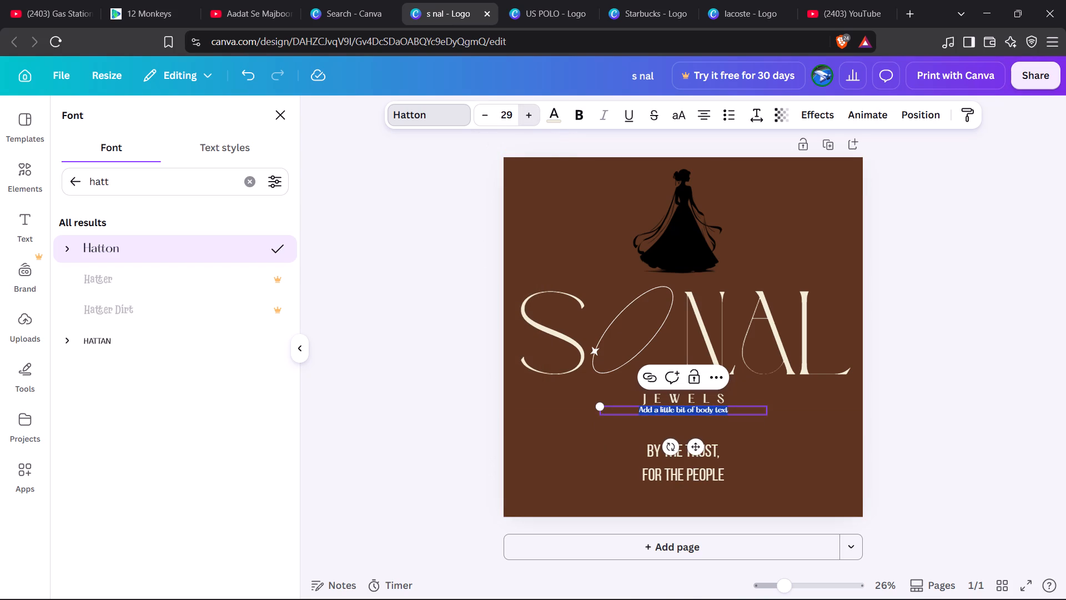
click(522, 108)
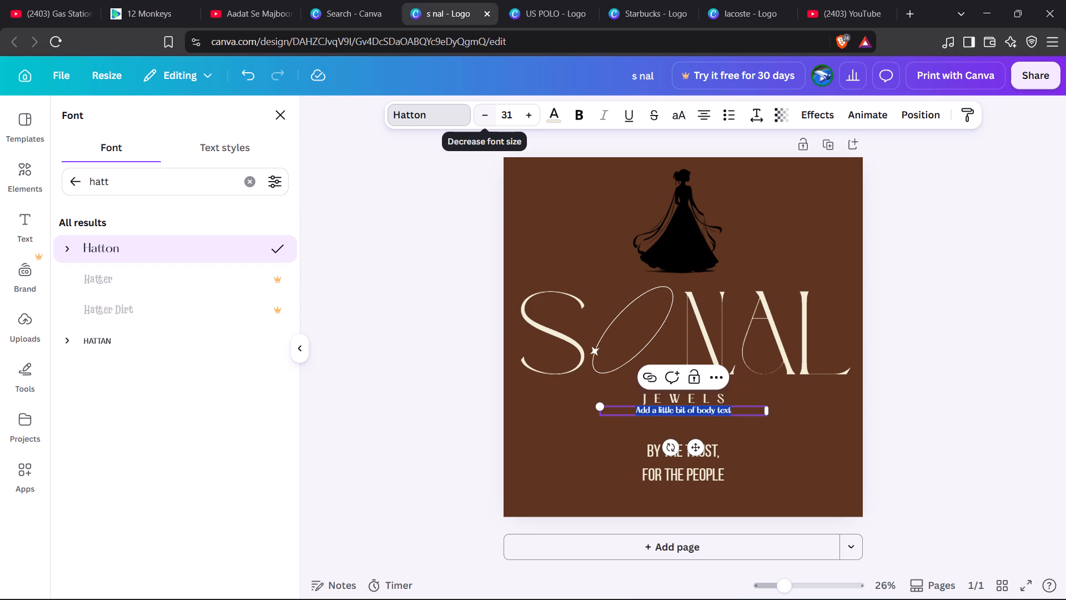
triple_click(529, 114)
click(529, 114)
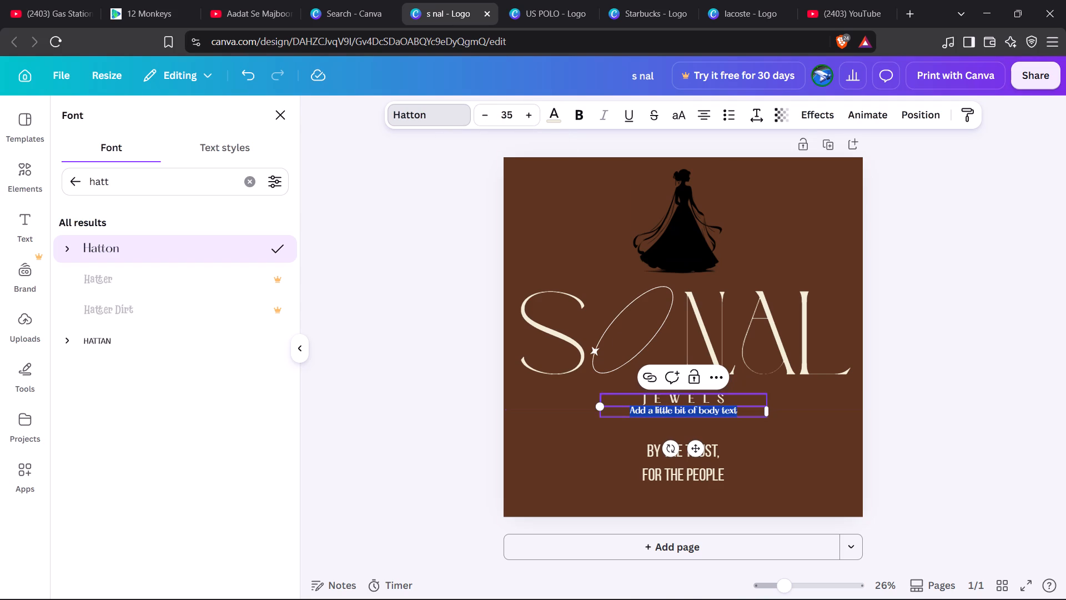
Replace the placeholder body text under JEWELS with ETSD.
click(747, 416)
key(BackSpace)
key(BackSpace)
key(BackSpace)
key(BackSpace)
key(BackSpace)
key(BackSpace)
key(BackSpace)
key(BackSpace)
key(BackSpace)
key(BackSpace)
key(BackSpace)
key(BackSpace)
key(BackSpace)
key(BackSpace)
key(BackSpace)
key(BackSpace)
key(BackSpace)
key(BackSpace)
key(BackSpace)
key(BackSpace)
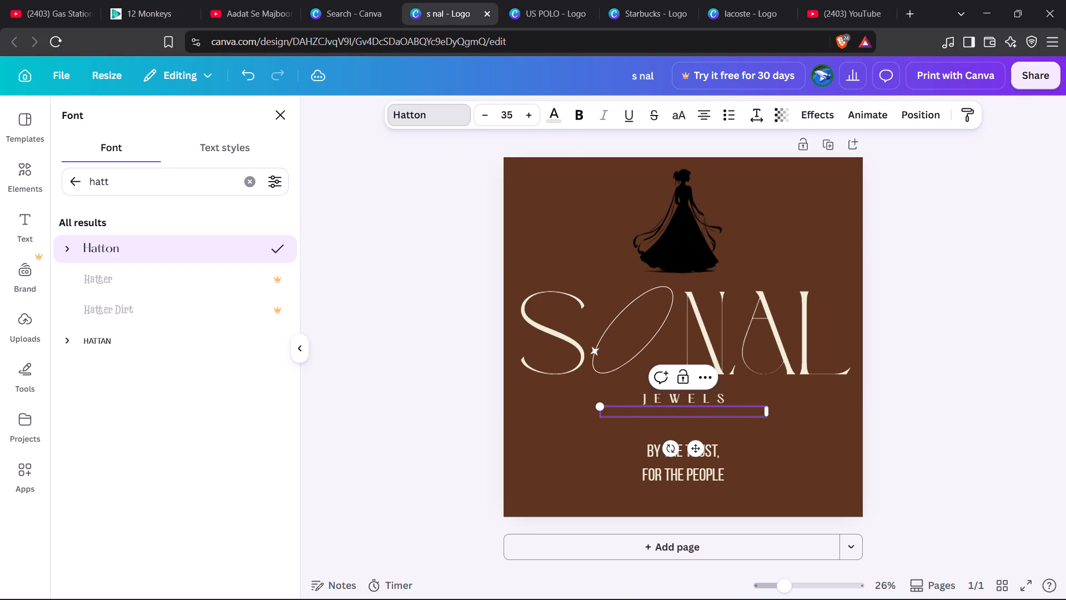
key(shift+e)
text(TSD)
Check the founding-year wording in the US POLO design and correct the text under JEWELS to ESTD 1983.
click(558, 8)
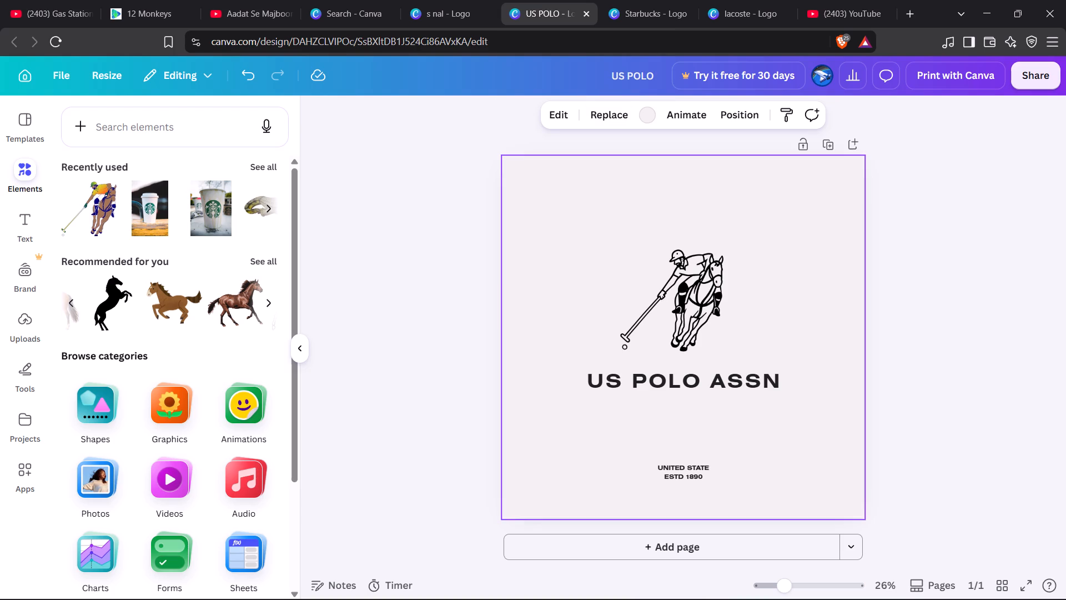
click(452, 0)
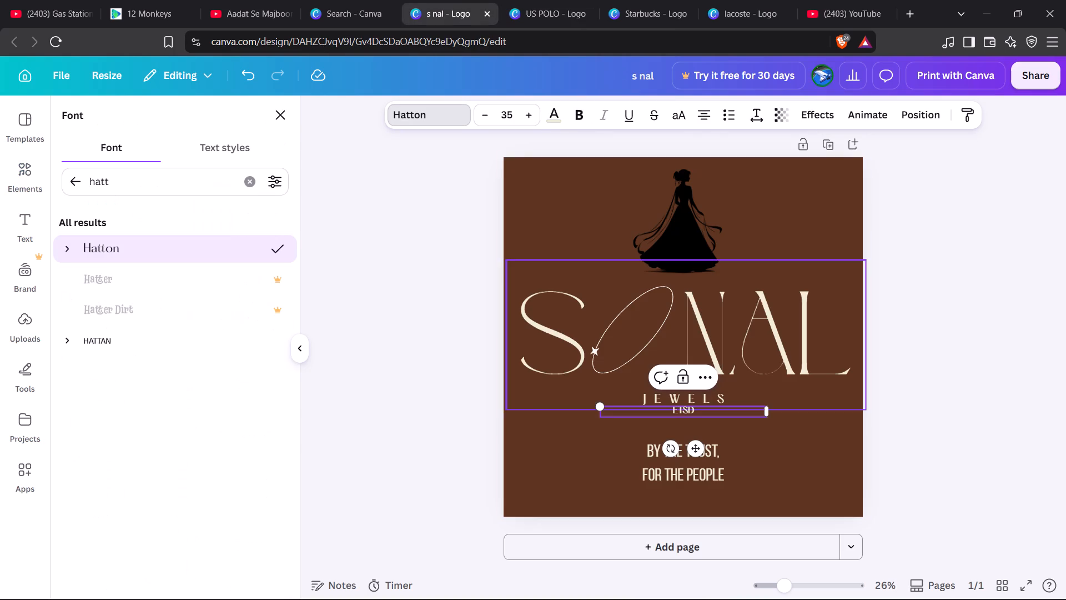
key(BackSpace)
key(BackSpace)
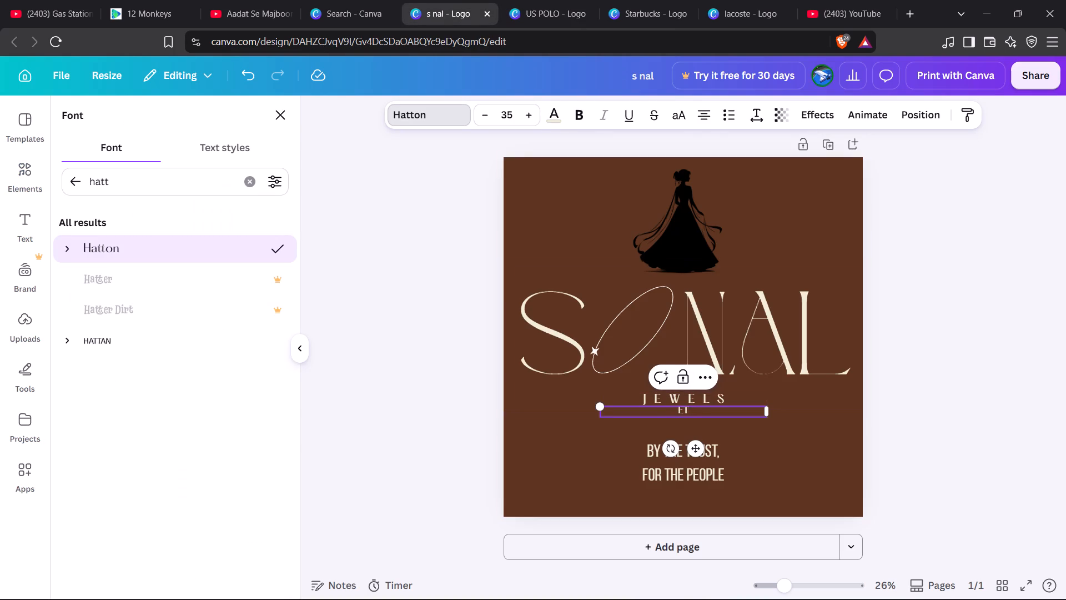
key(BackSpace)
text(st)
key(BackSpace)
key(BackSpace)
text(STD)
key(space)
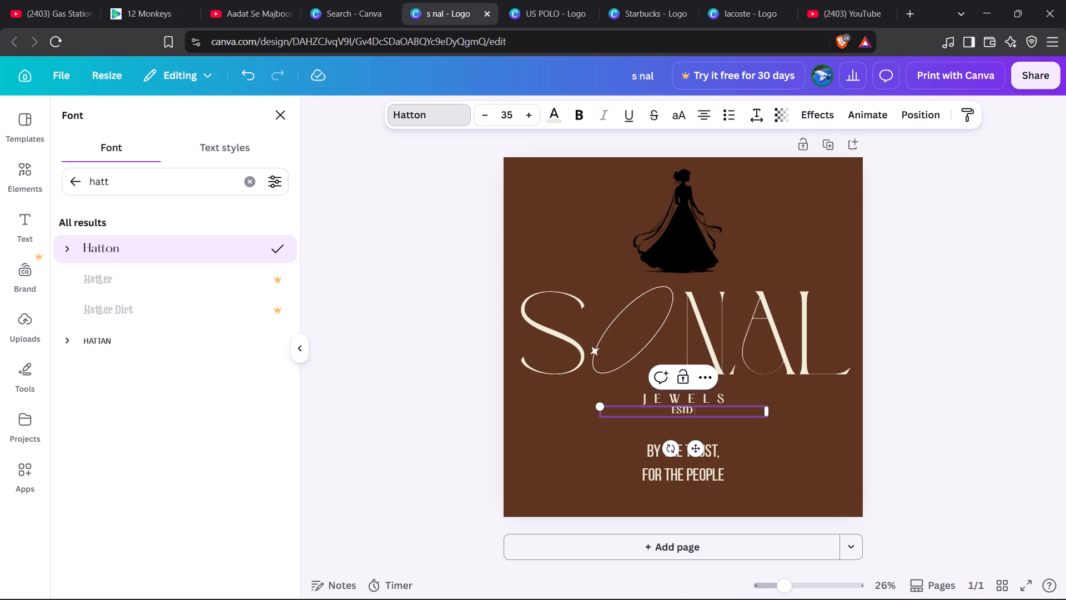
key(1)
key(9)
text(83)
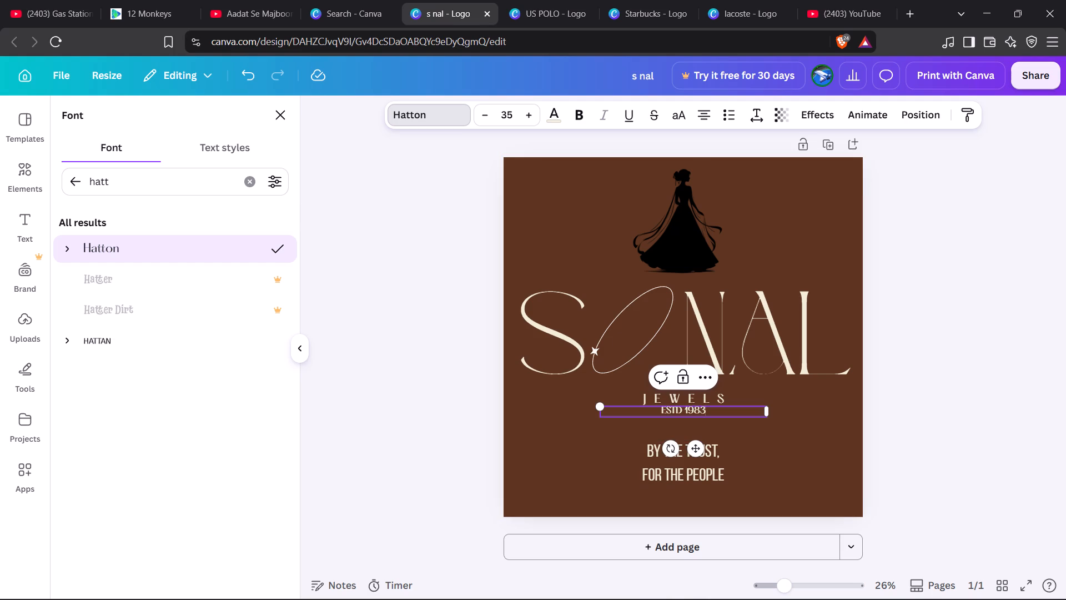
Move the ESTD 1983 text from beneath JEWELS to the upper-right area of the logo, beside the lady's head.
click(698, 448)
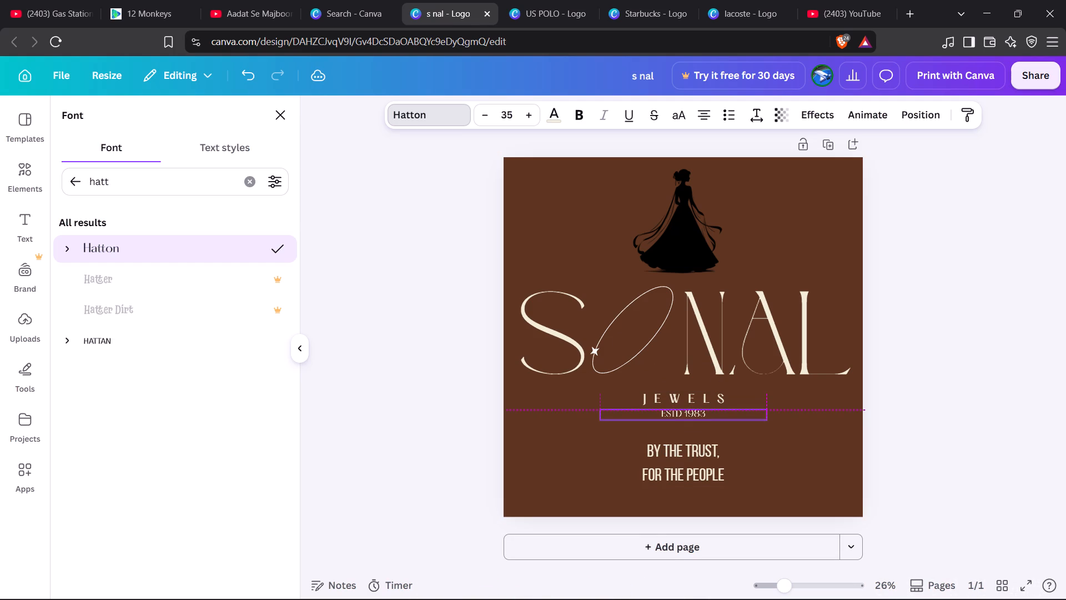
click(933, 388)
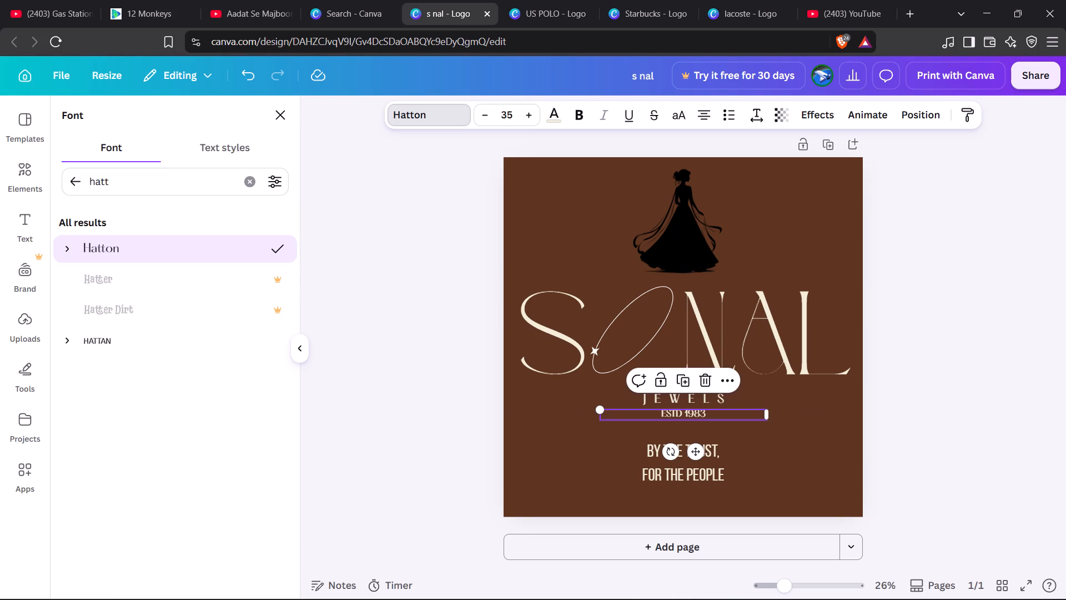
click(933, 388)
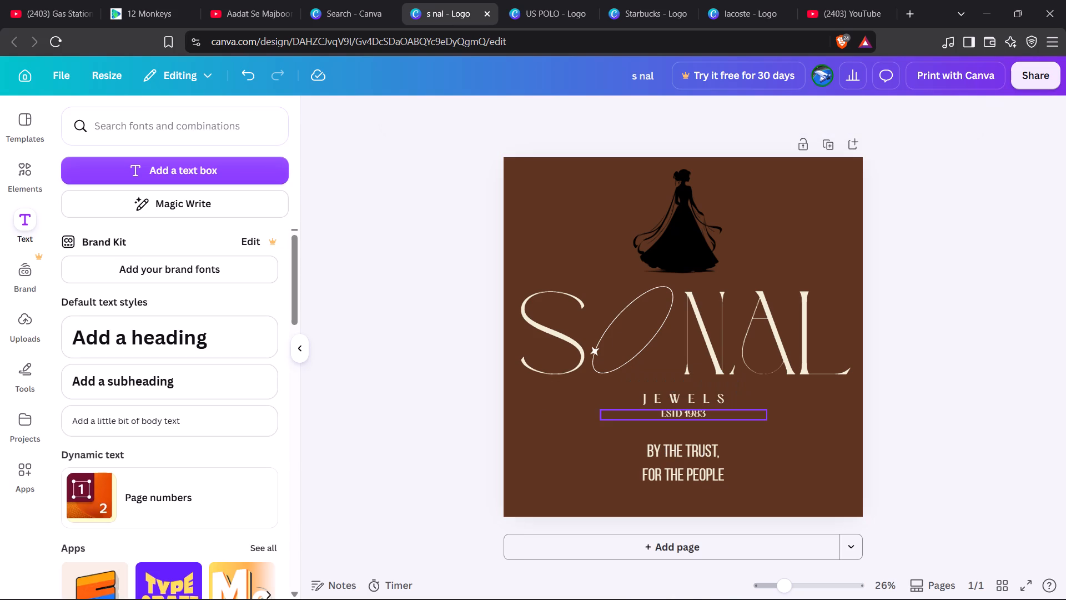
drag(692, 411, 814, 174)
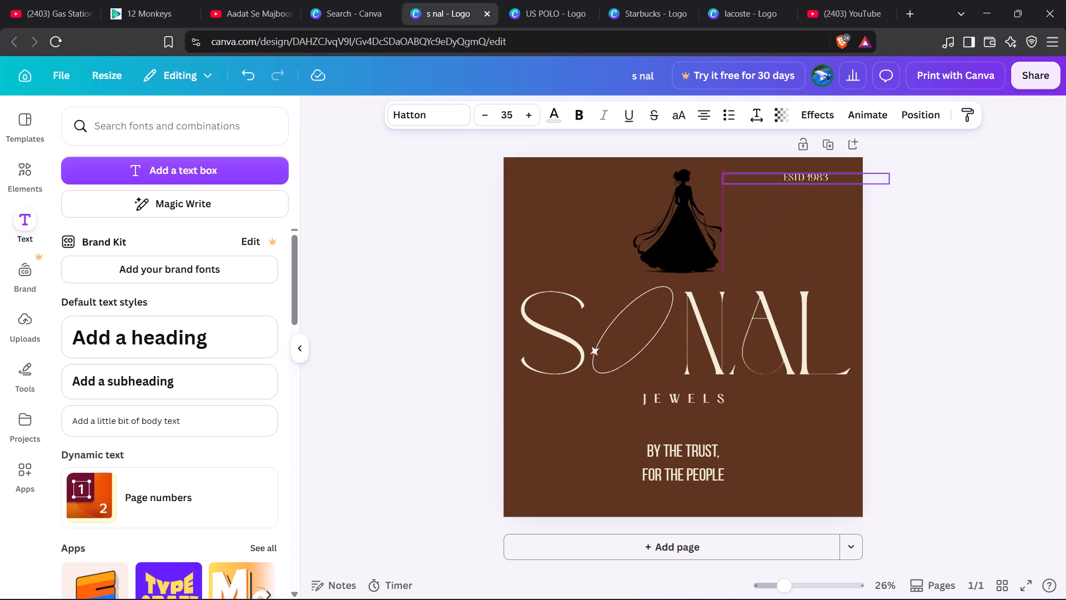
drag(814, 174, 818, 171)
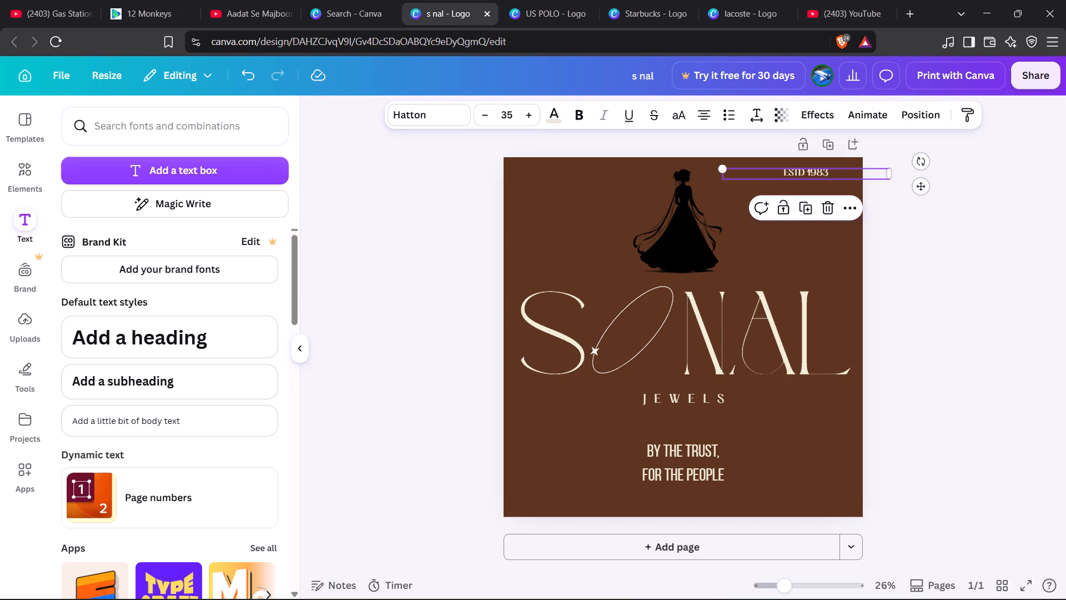
Add the line INDIA above ESTD 1983 within the same text box.
click(838, 171)
key(Left)
key(Left)
key(Left)
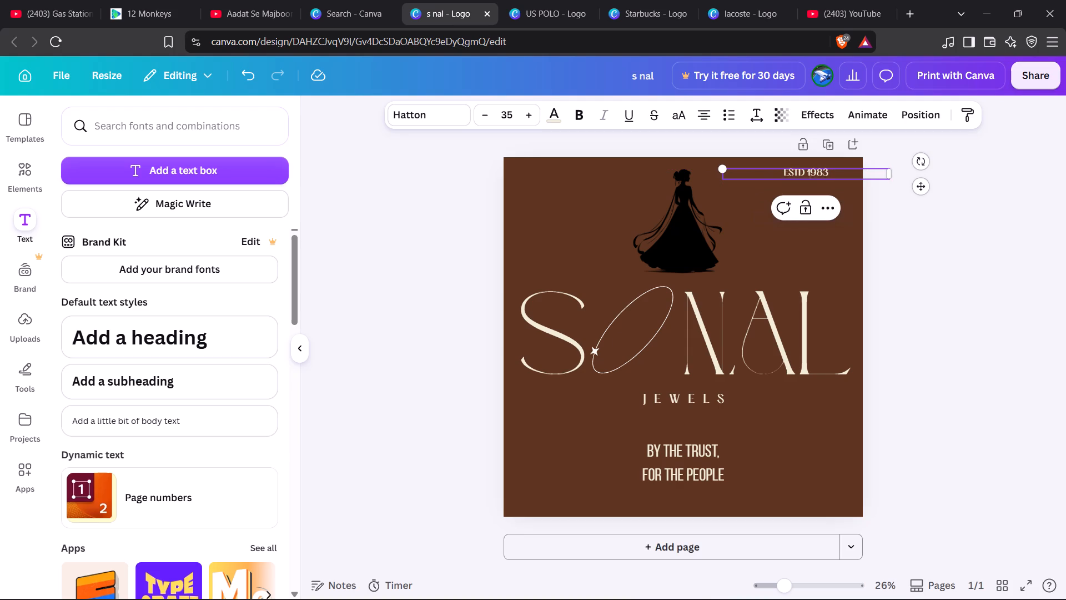
key(Left)
key(Left)
key(Left)
key(Left)
key(Left)
key(Left)
key(Return)
key(Up)
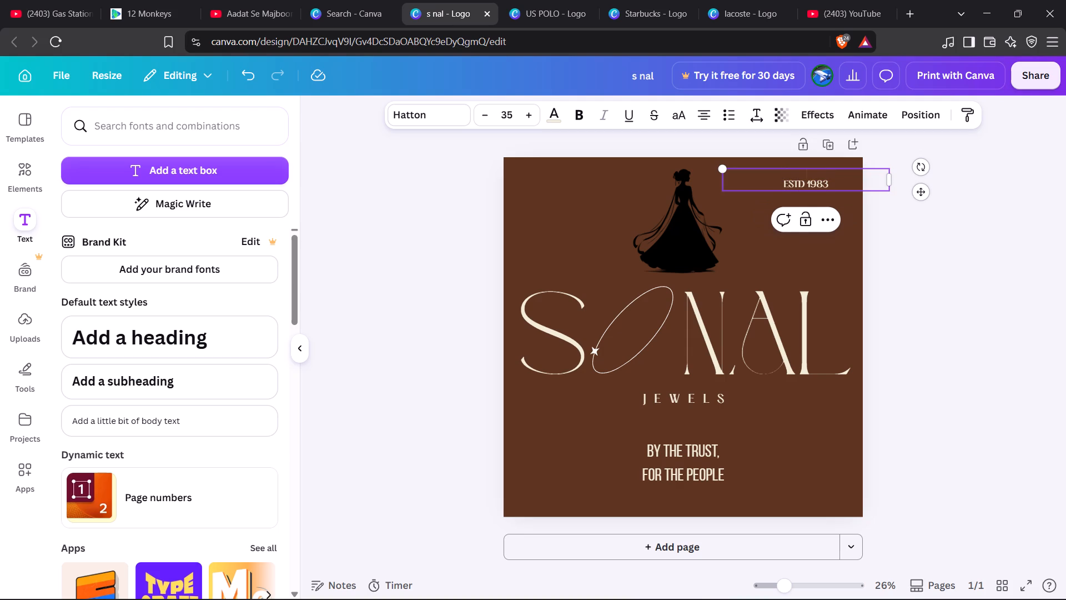
text(IN)
key(shift+d)
text(IA)
click(957, 271)
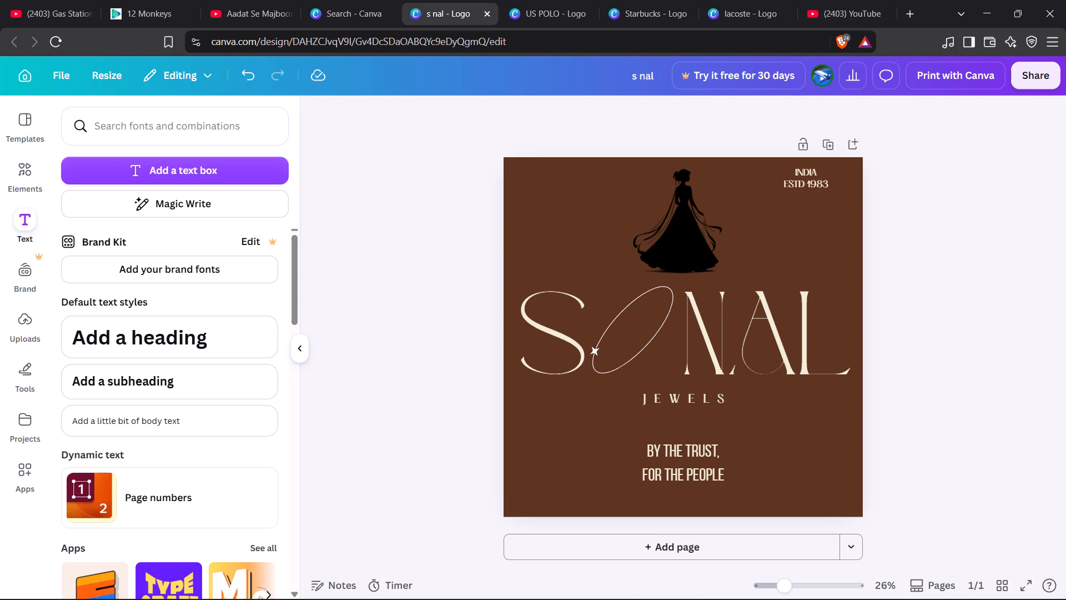
Shift the INDIA / ESTD 1983 text slightly right and down within the logo's upper-right corner.
drag(807, 181, 822, 188)
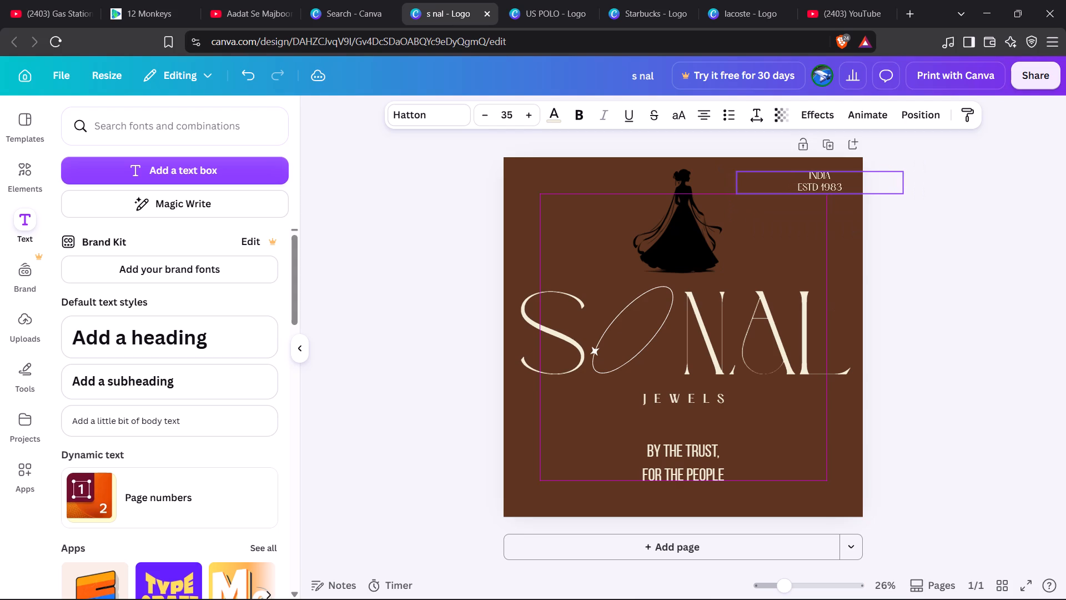
drag(822, 188, 821, 187)
drag(821, 187, 822, 187)
click(927, 253)
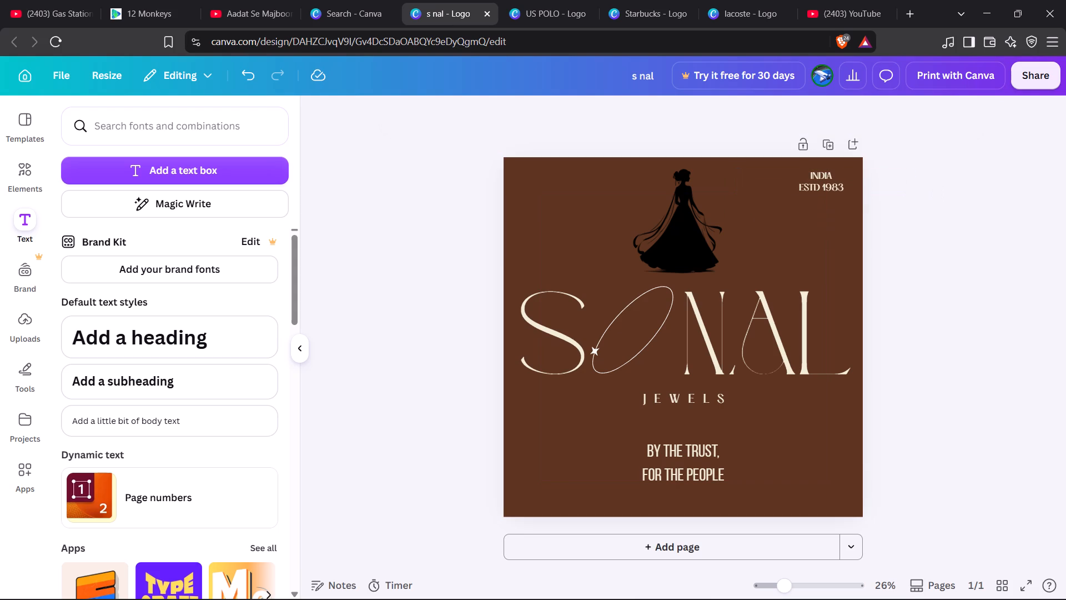
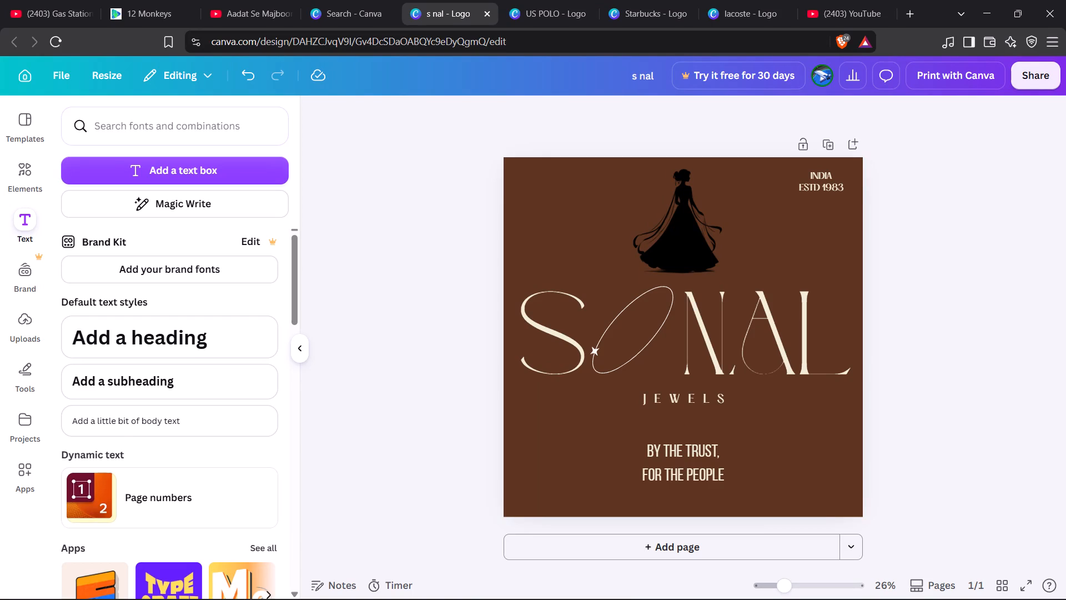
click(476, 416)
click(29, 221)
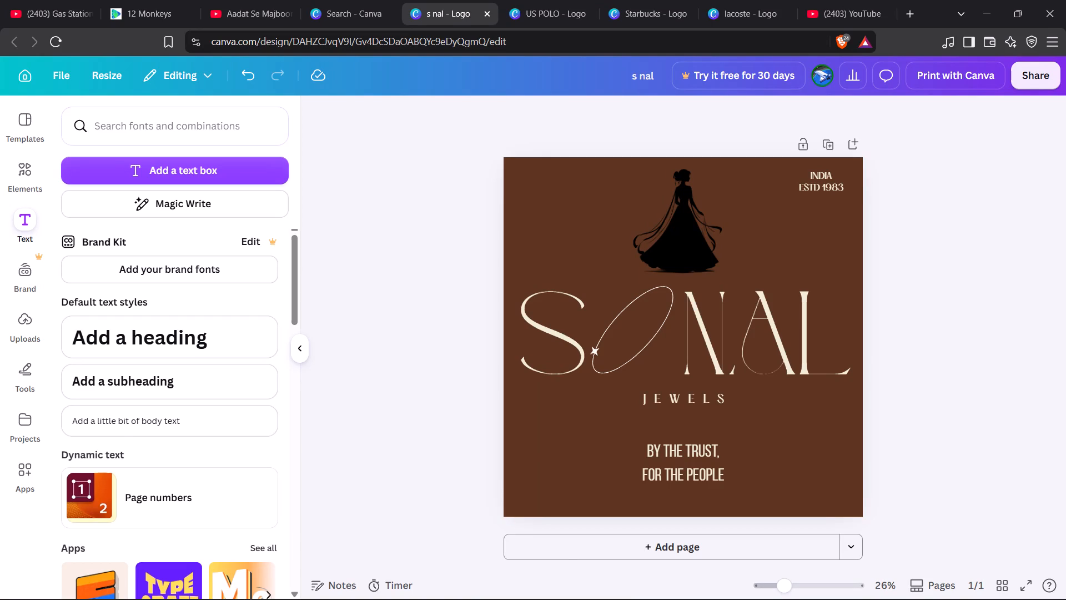
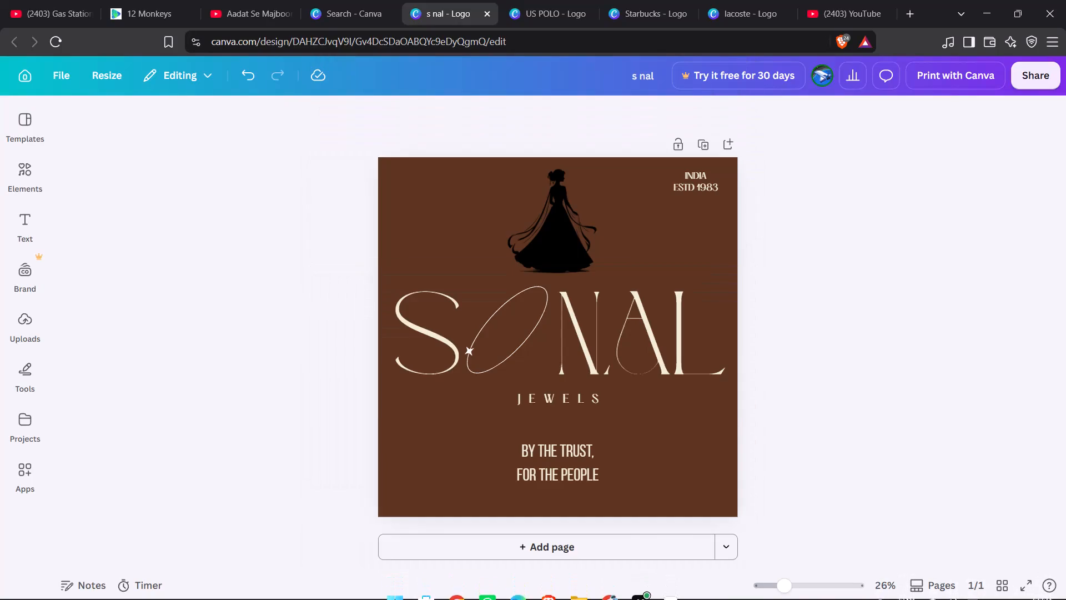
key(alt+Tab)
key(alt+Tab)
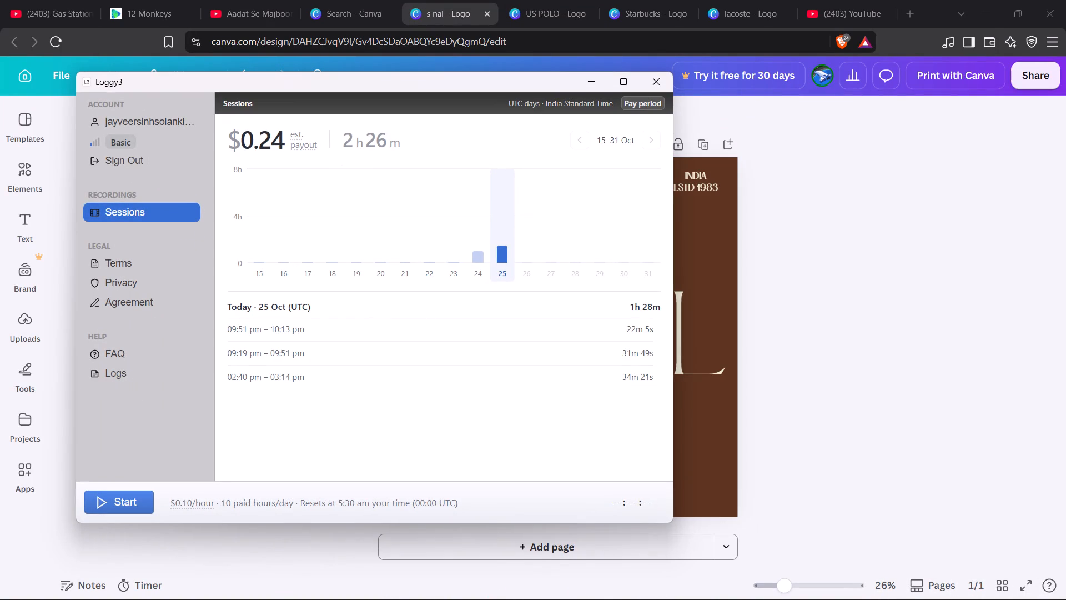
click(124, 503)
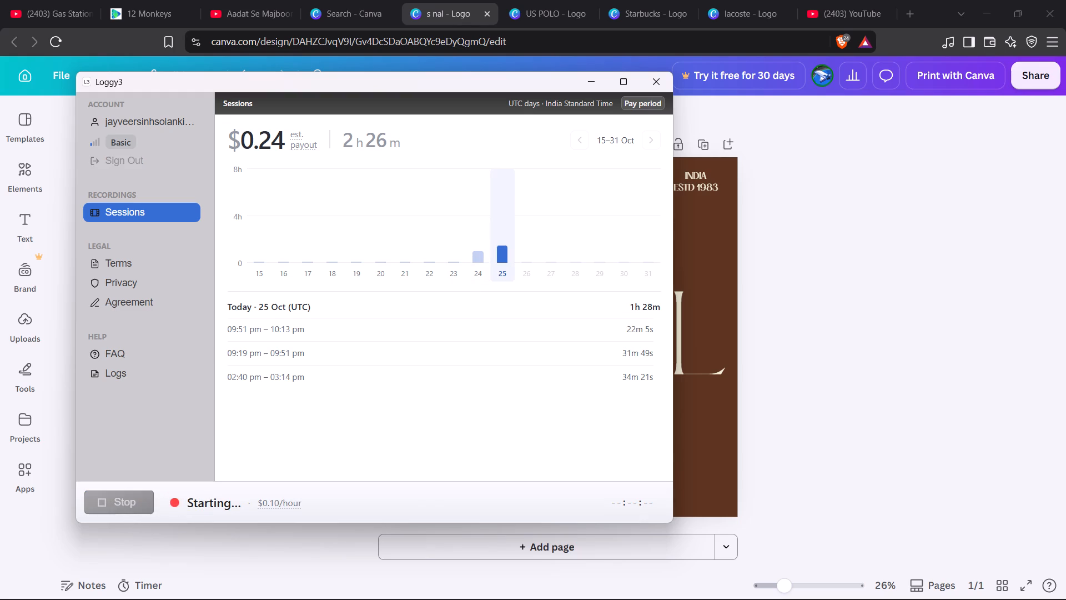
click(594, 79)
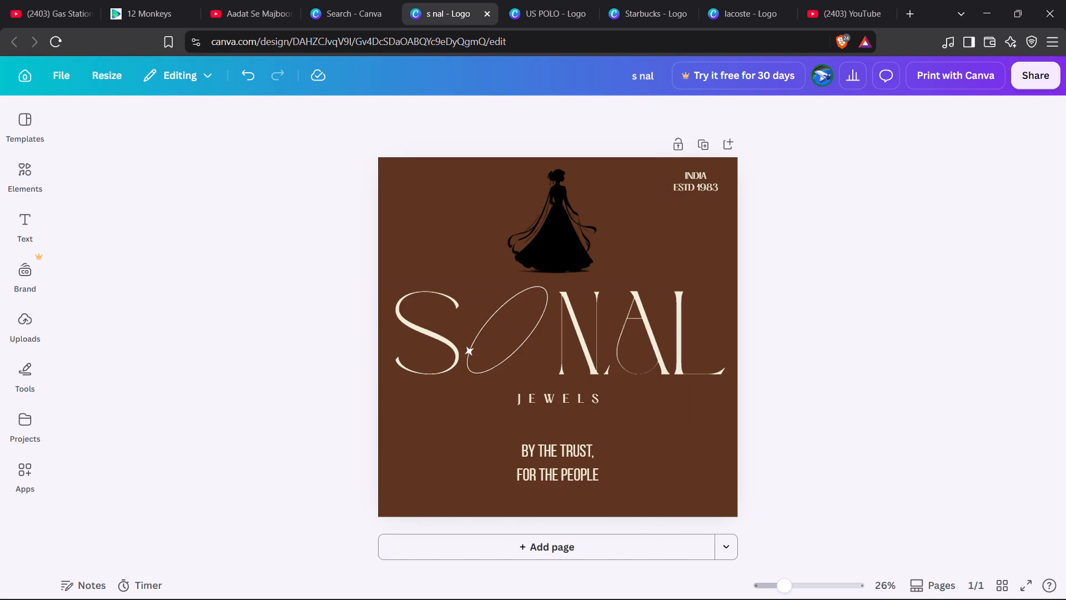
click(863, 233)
Create a new blank Logo design from the template search page.
click(340, 0)
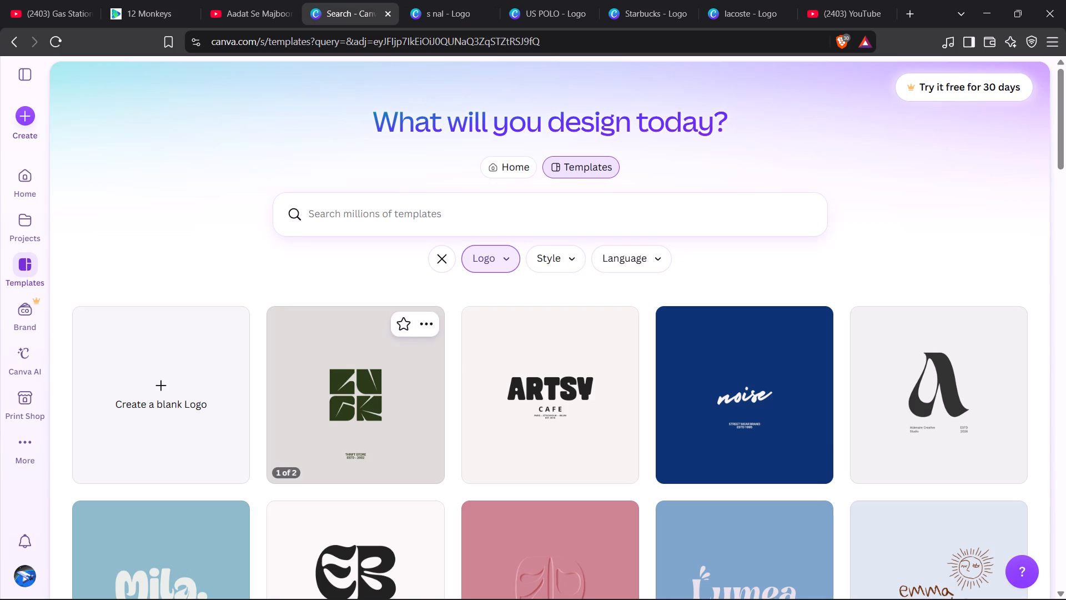
click(212, 431)
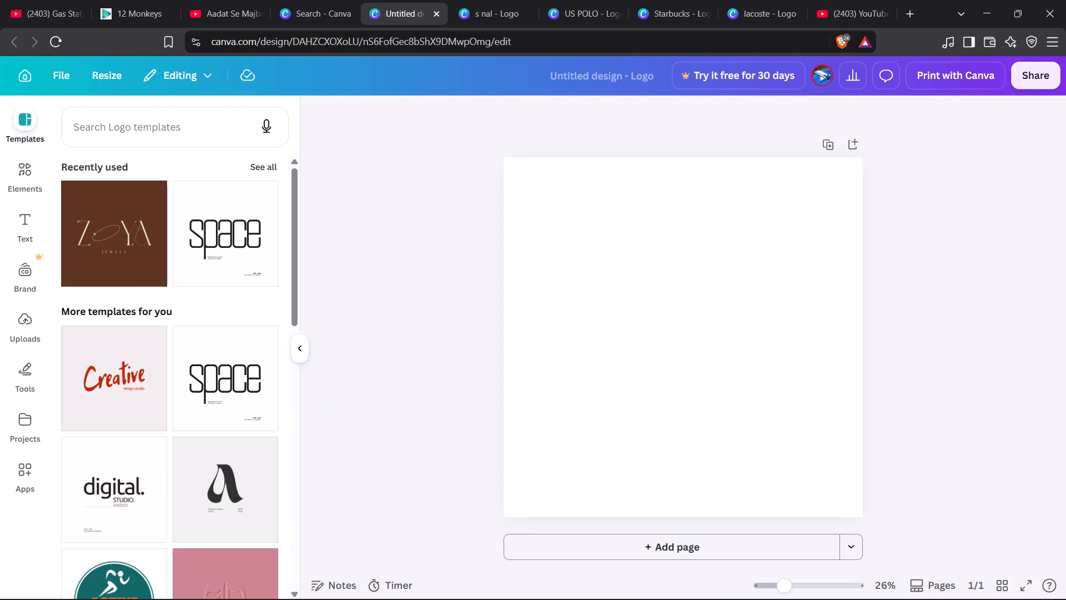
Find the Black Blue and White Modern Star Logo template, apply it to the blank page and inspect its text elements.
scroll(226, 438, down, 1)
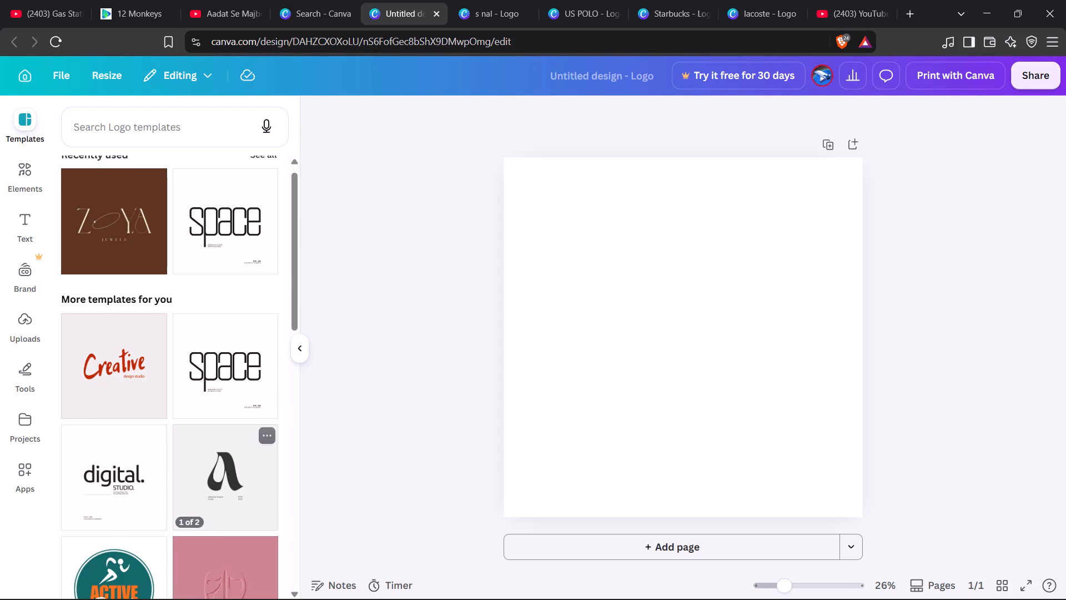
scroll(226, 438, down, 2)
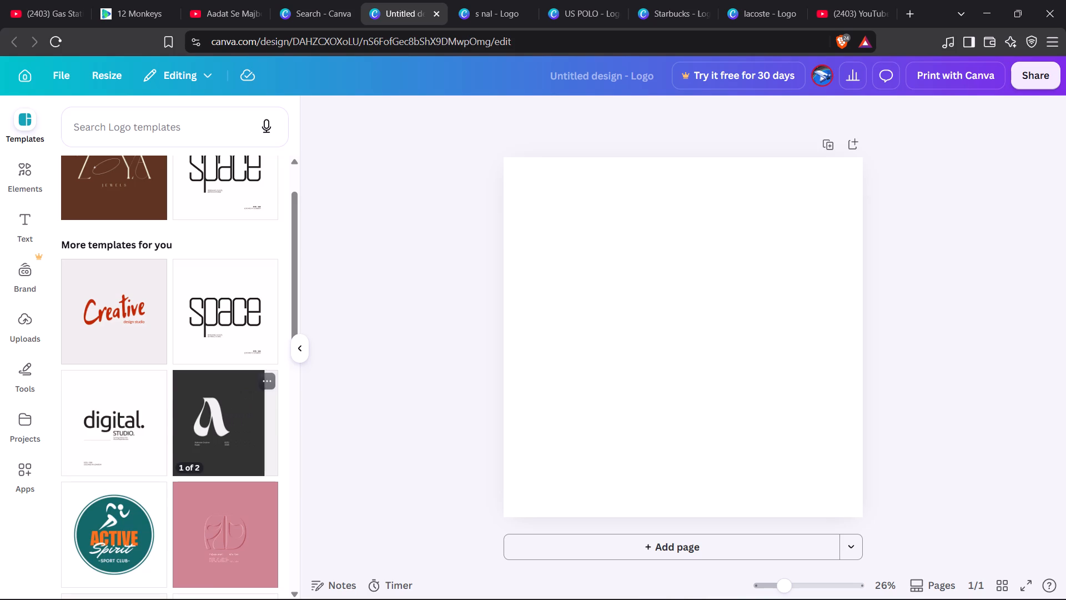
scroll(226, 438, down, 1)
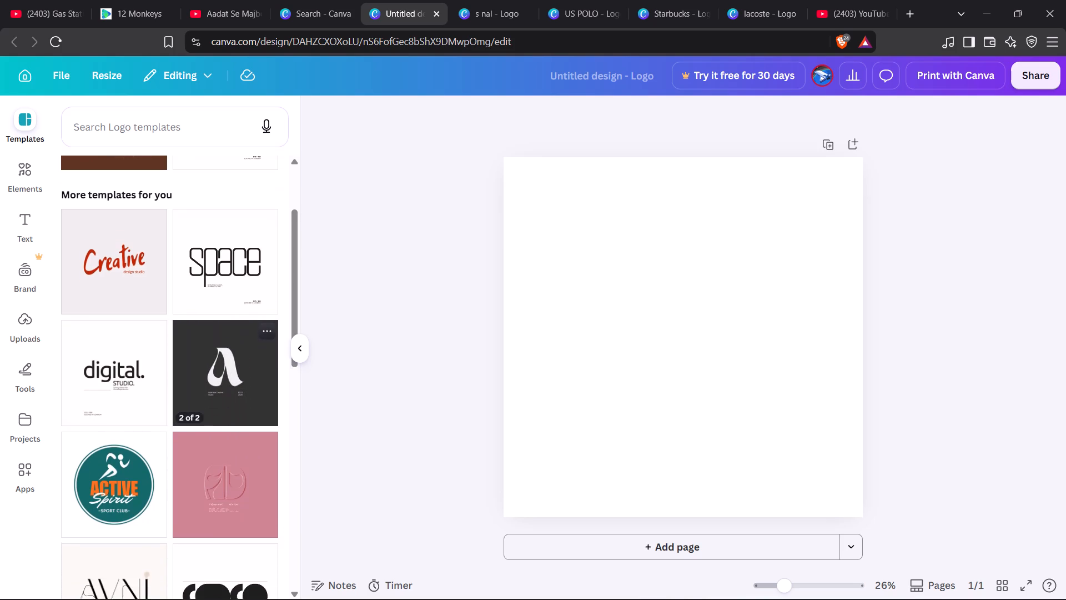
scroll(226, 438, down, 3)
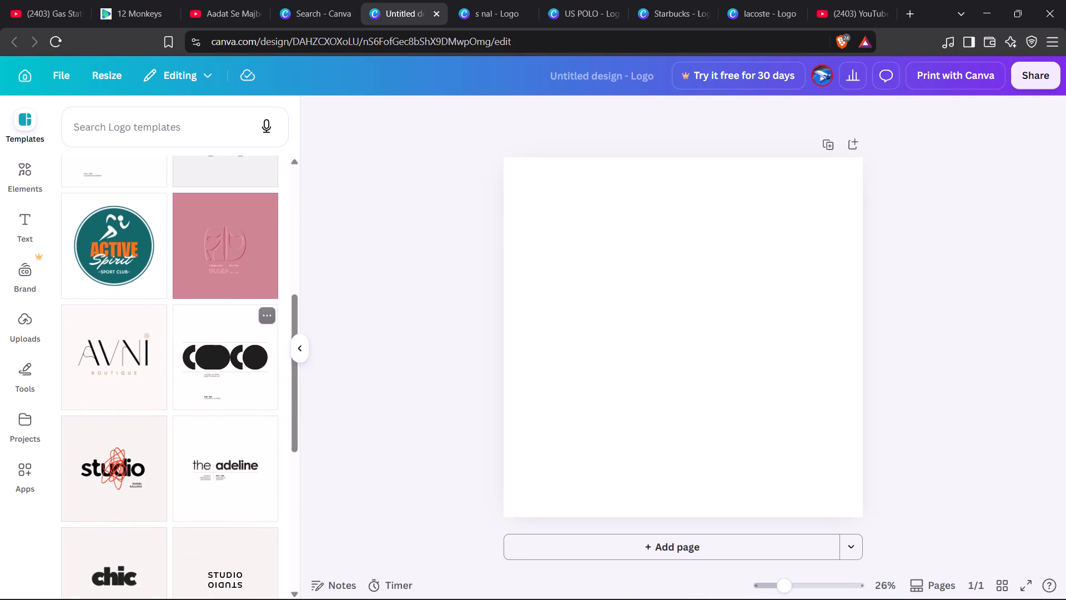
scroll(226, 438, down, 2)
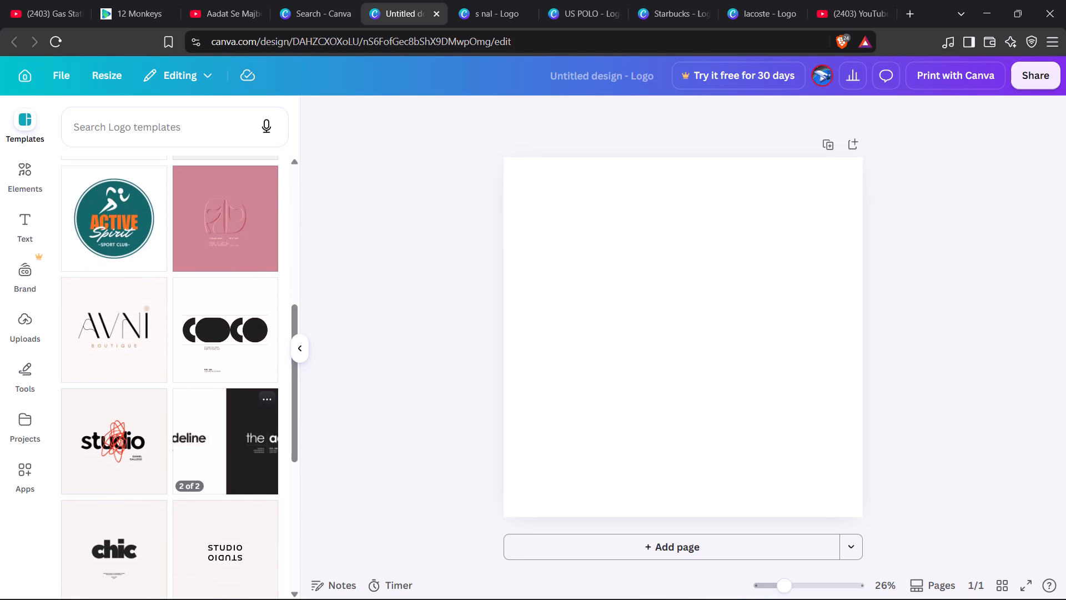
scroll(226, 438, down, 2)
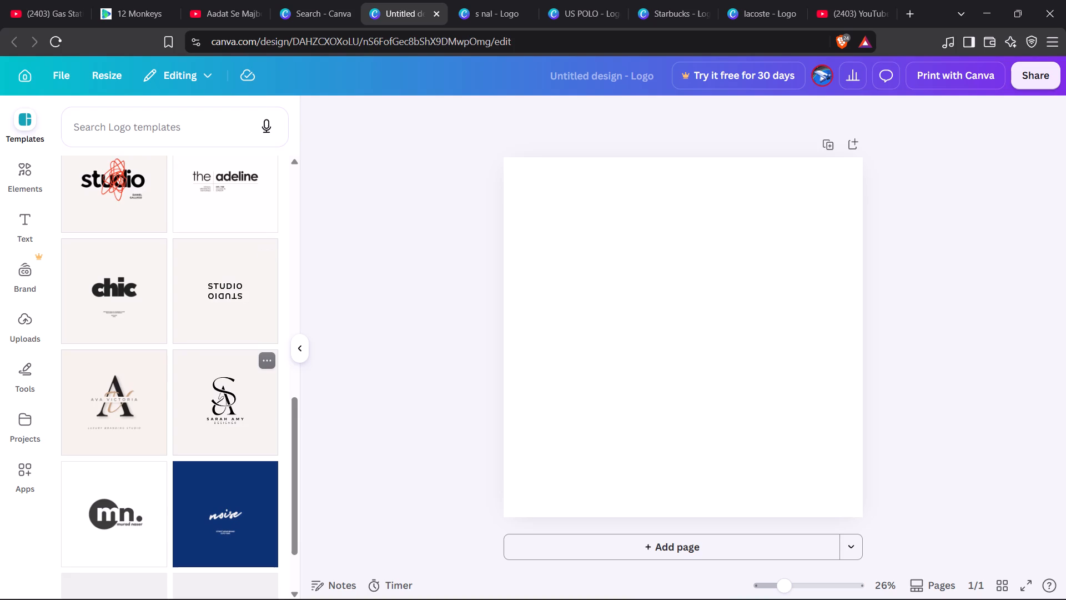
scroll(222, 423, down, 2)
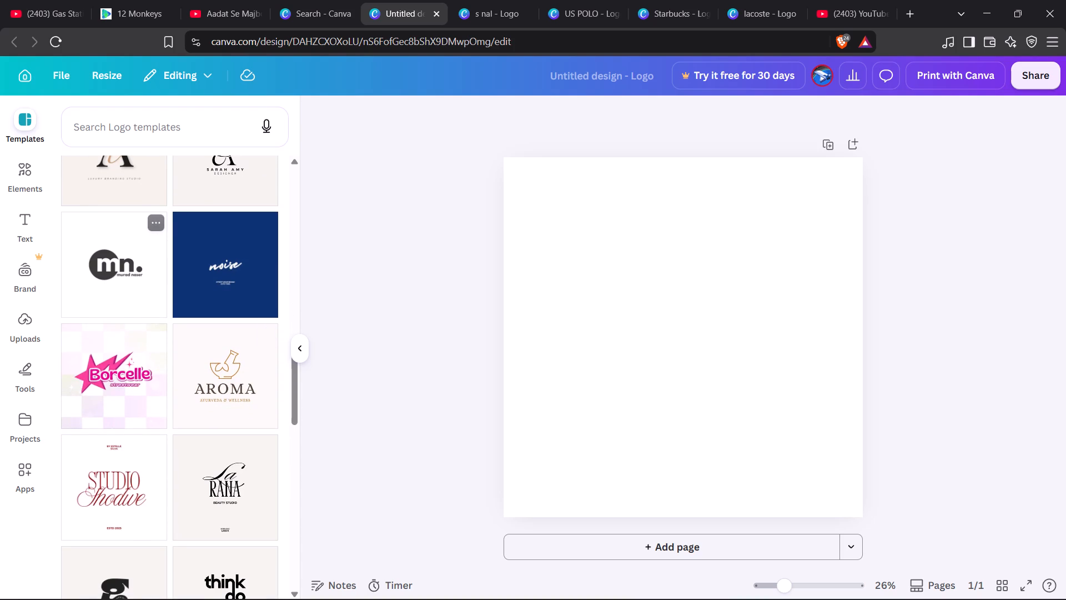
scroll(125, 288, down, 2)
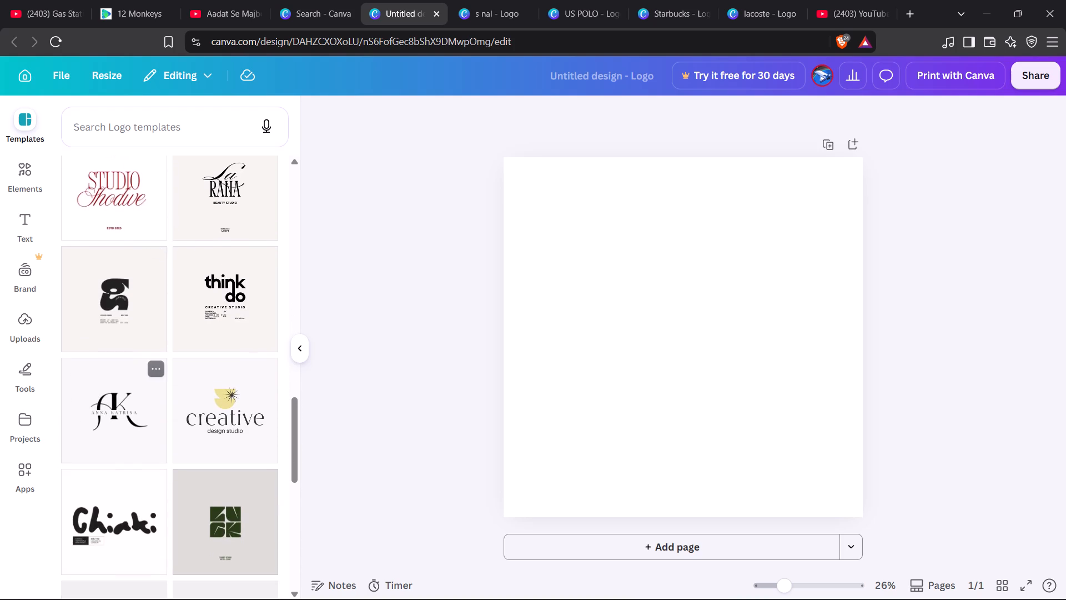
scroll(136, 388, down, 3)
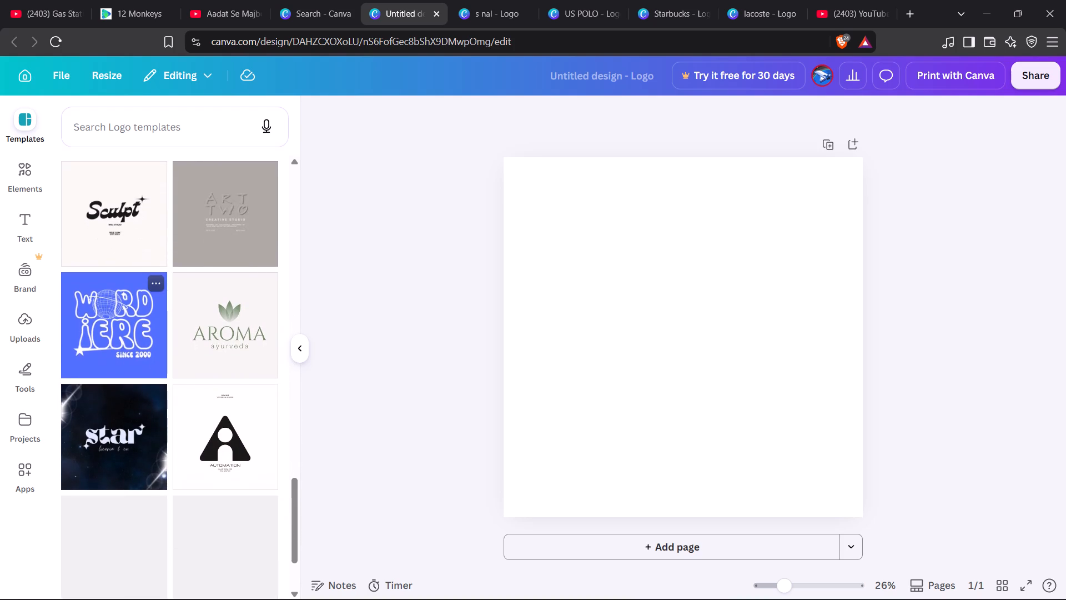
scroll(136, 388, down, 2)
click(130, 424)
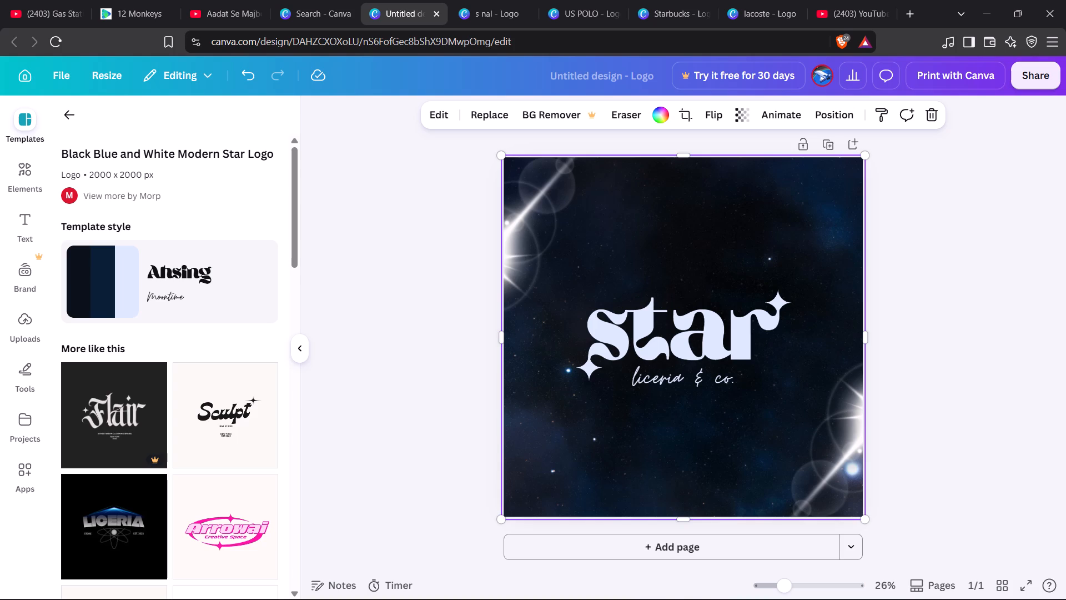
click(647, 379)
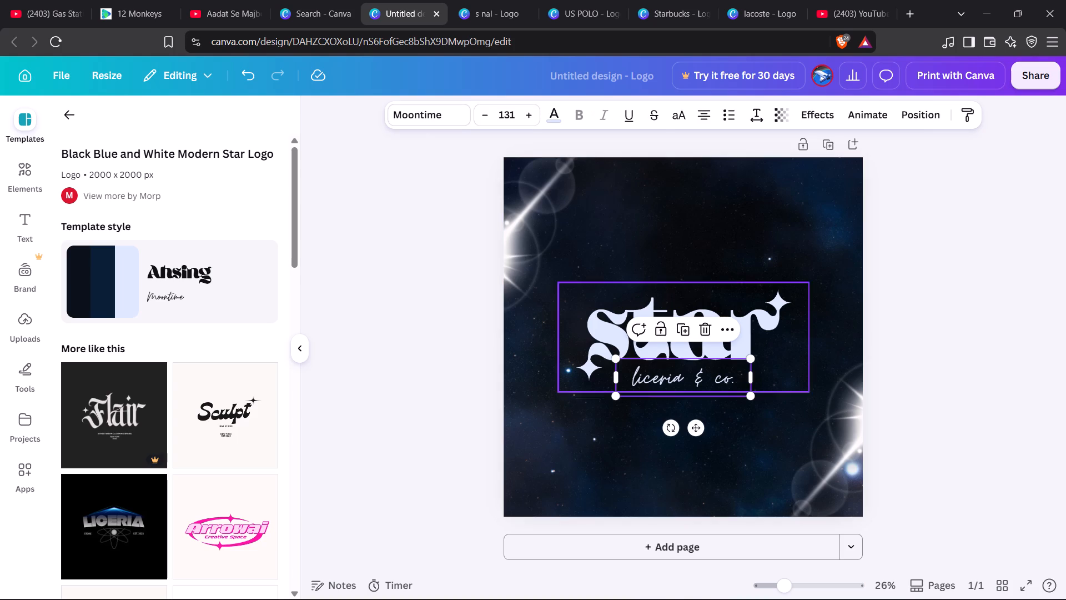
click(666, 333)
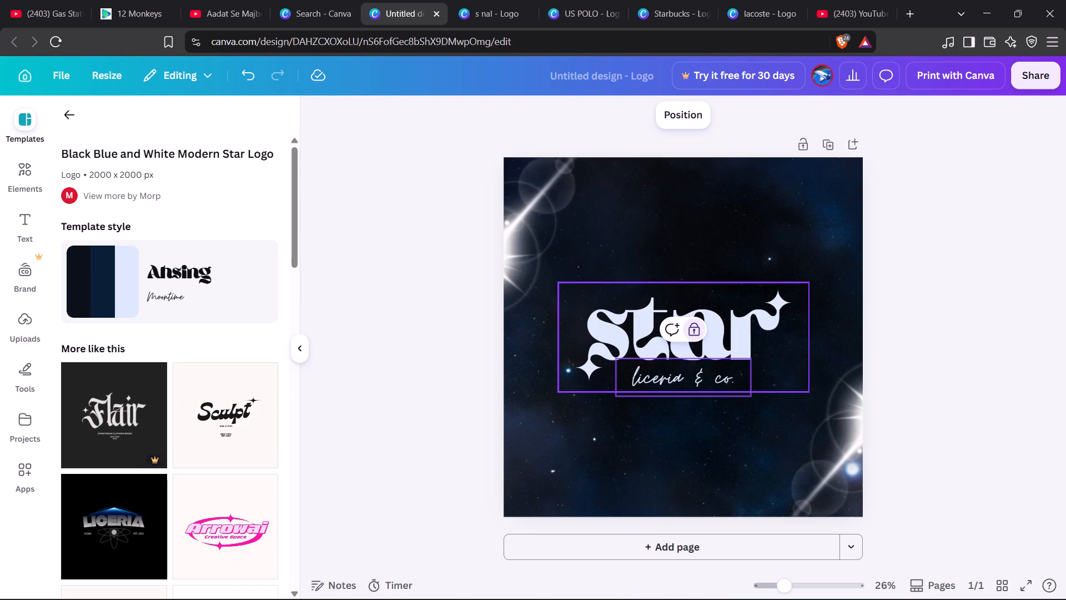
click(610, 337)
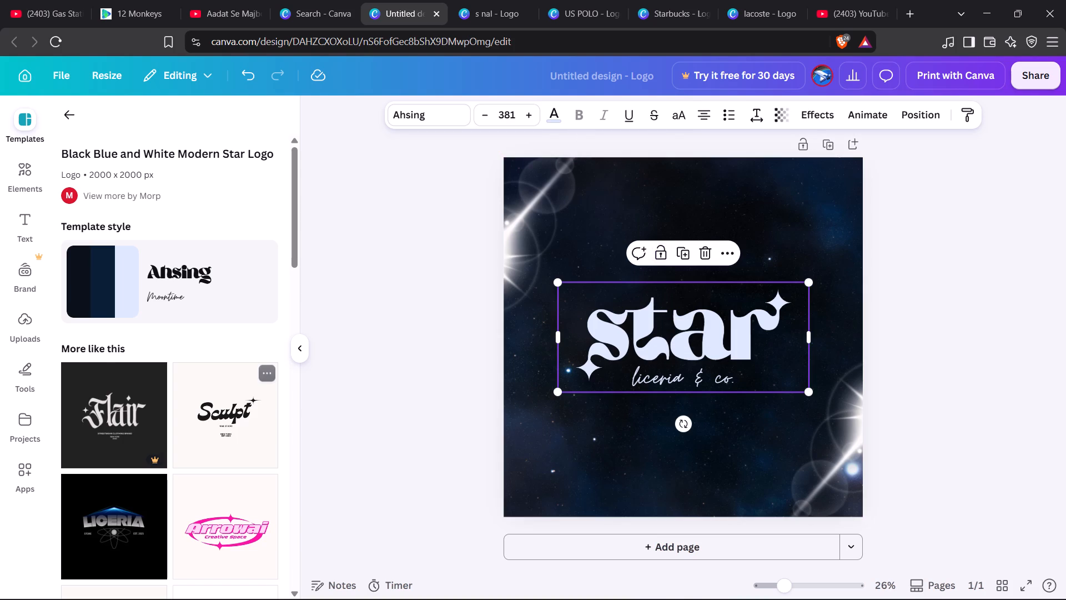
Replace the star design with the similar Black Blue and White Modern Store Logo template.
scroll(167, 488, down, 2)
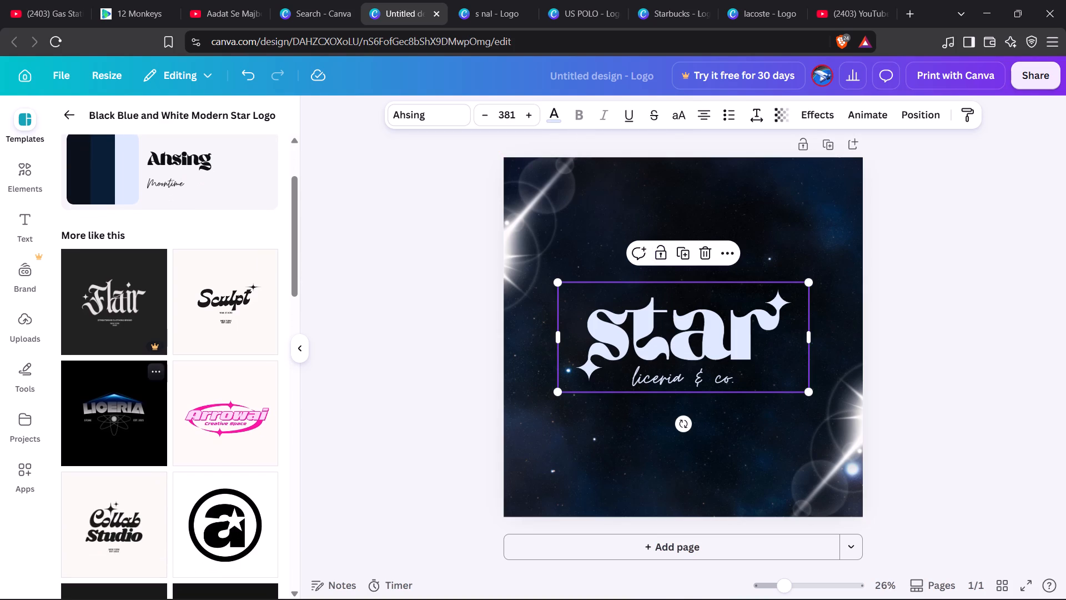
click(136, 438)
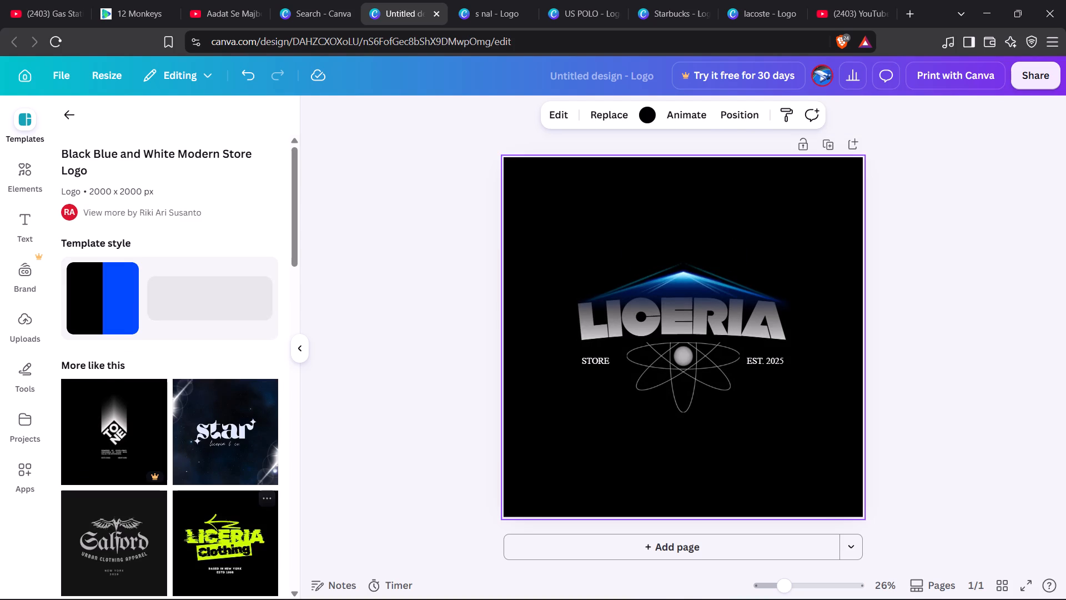
Browse the similar templates and apply the Pink White Retro Y2K Logo (Arrowai Creative Space) to the page.
scroll(192, 571, down, 3)
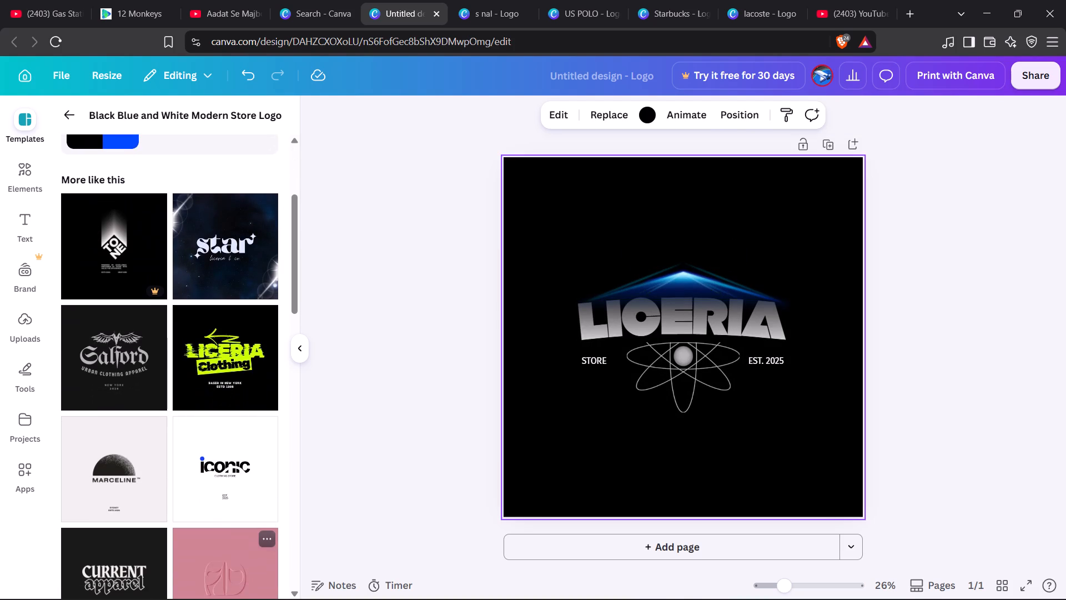
scroll(192, 571, down, 1)
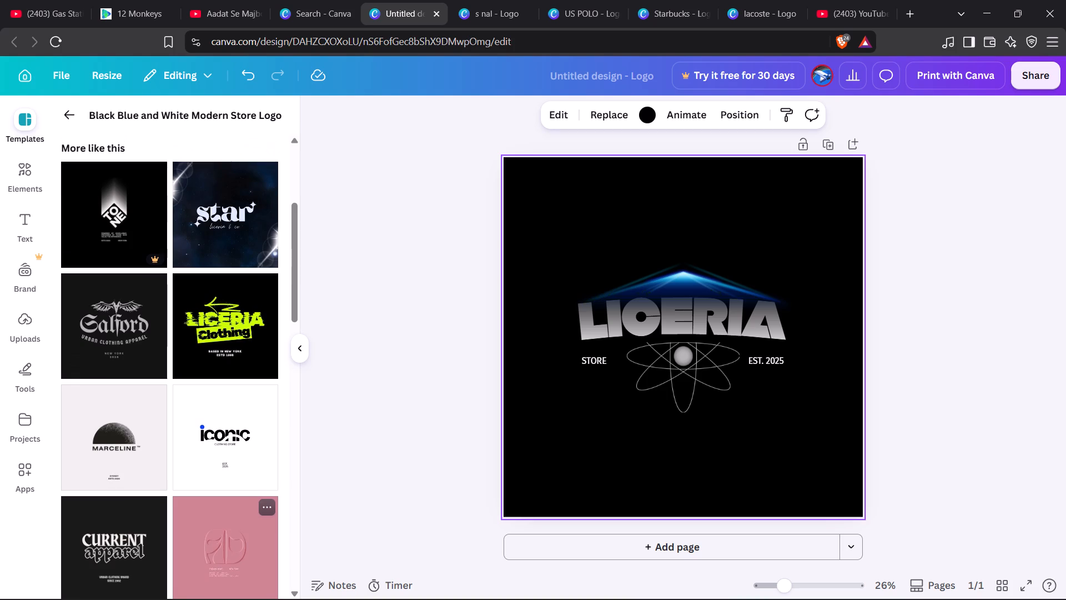
scroll(192, 571, down, 4)
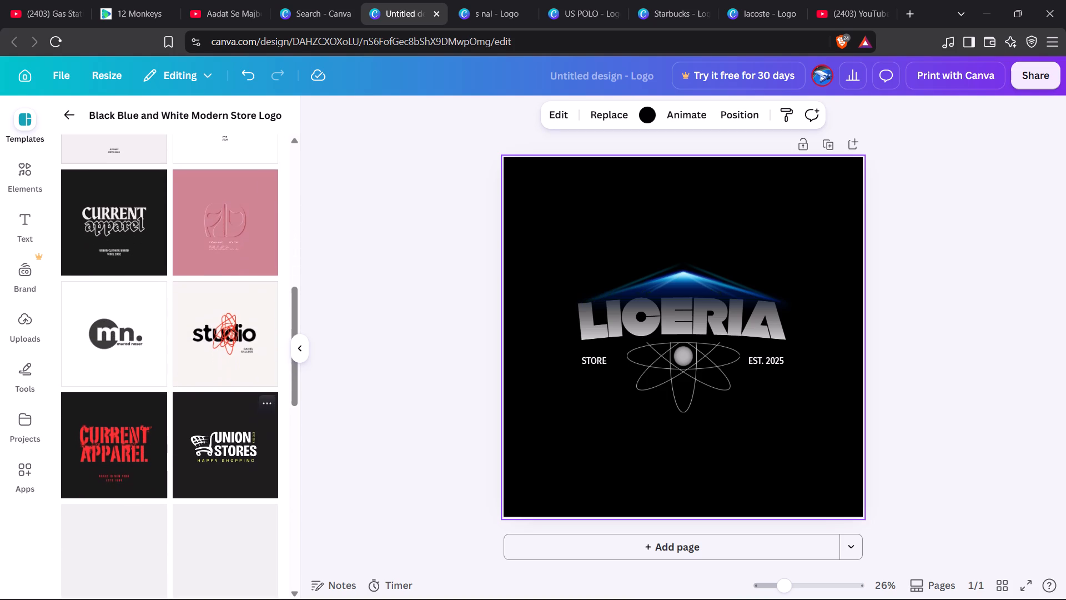
scroll(218, 538, down, 2)
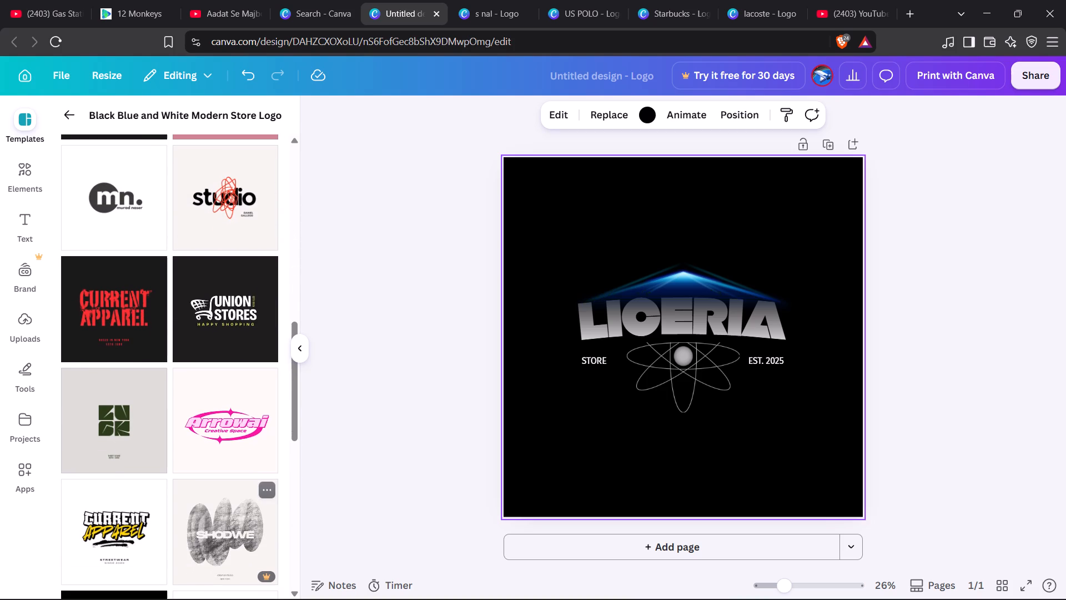
scroll(234, 526, down, 3)
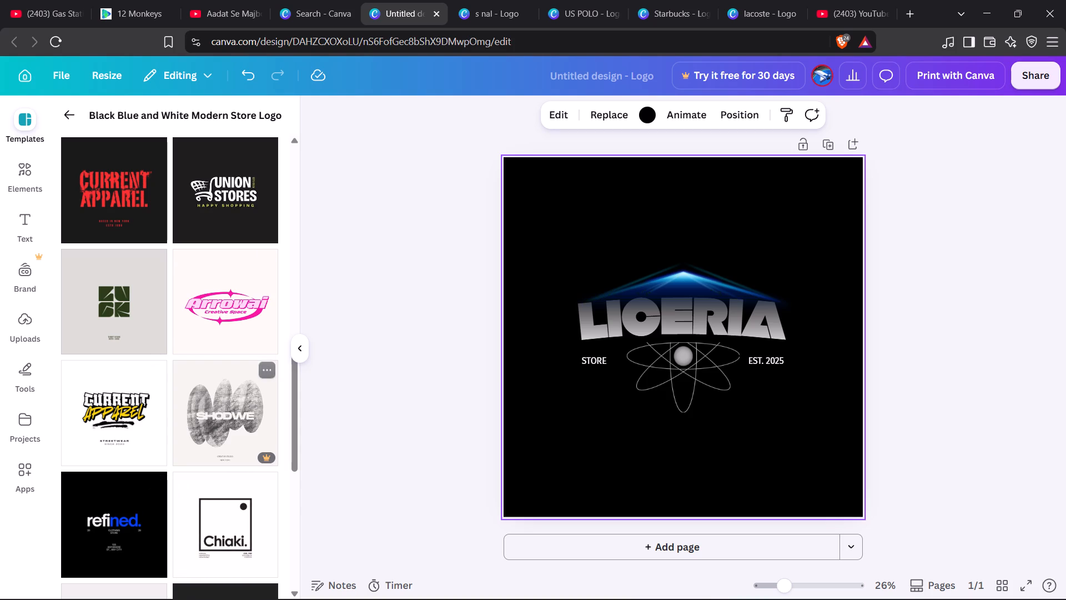
click(231, 309)
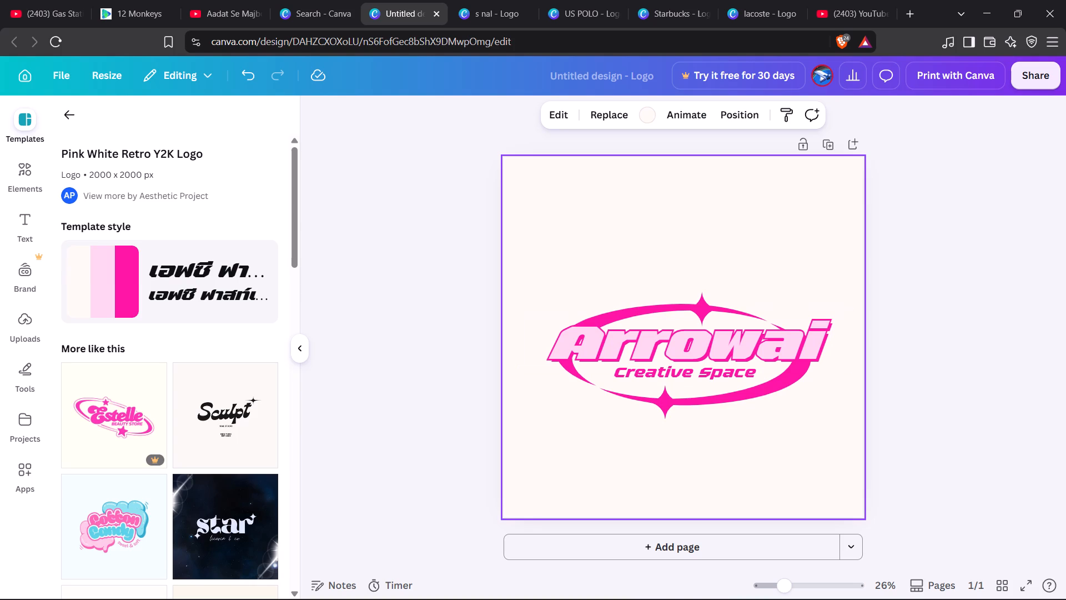
Open the background colour choices for the Arrowai logo page.
click(781, 241)
click(781, 241)
click(646, 124)
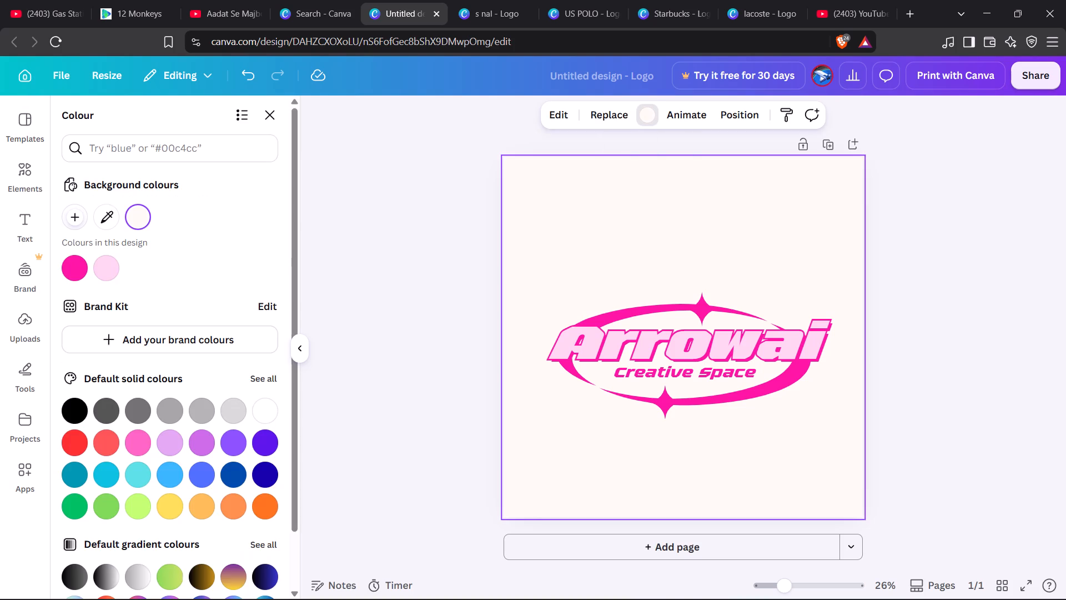
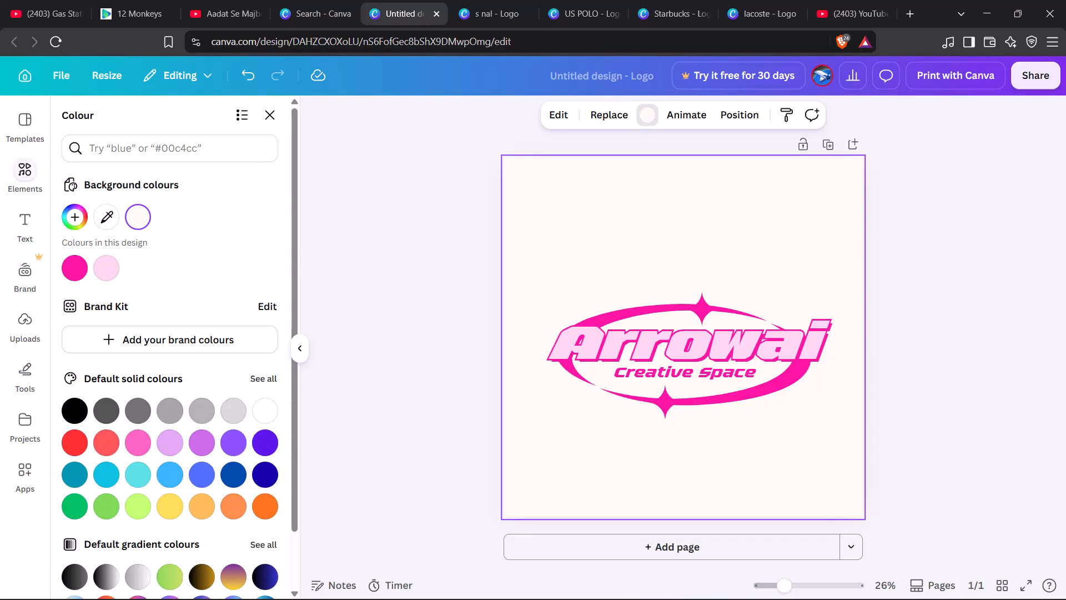
Look through the page's layer and arrangement settings and the element categories, including Forms.
click(31, 171)
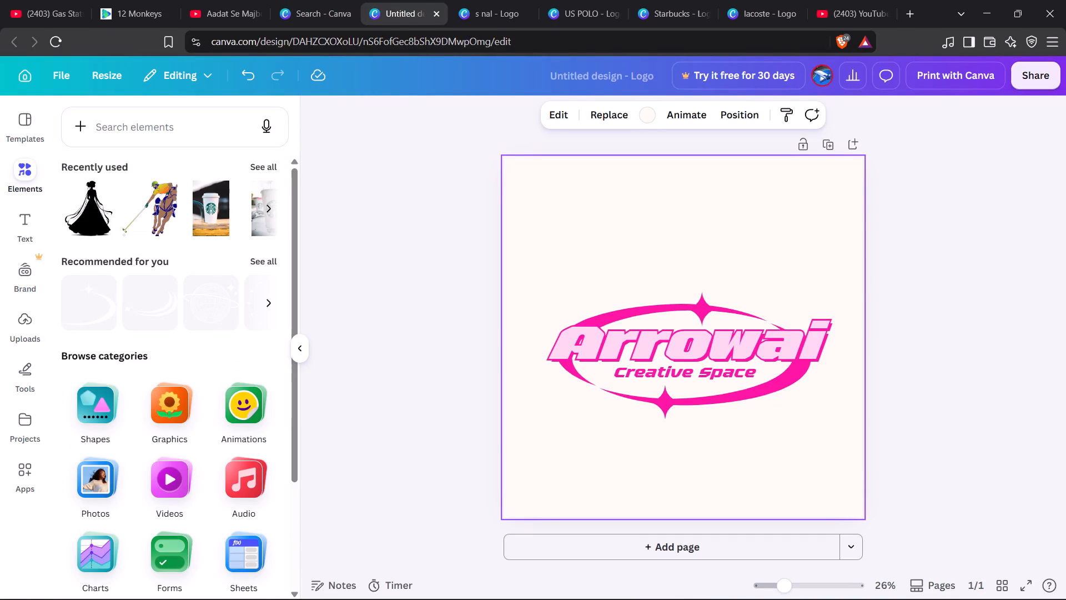
click(749, 111)
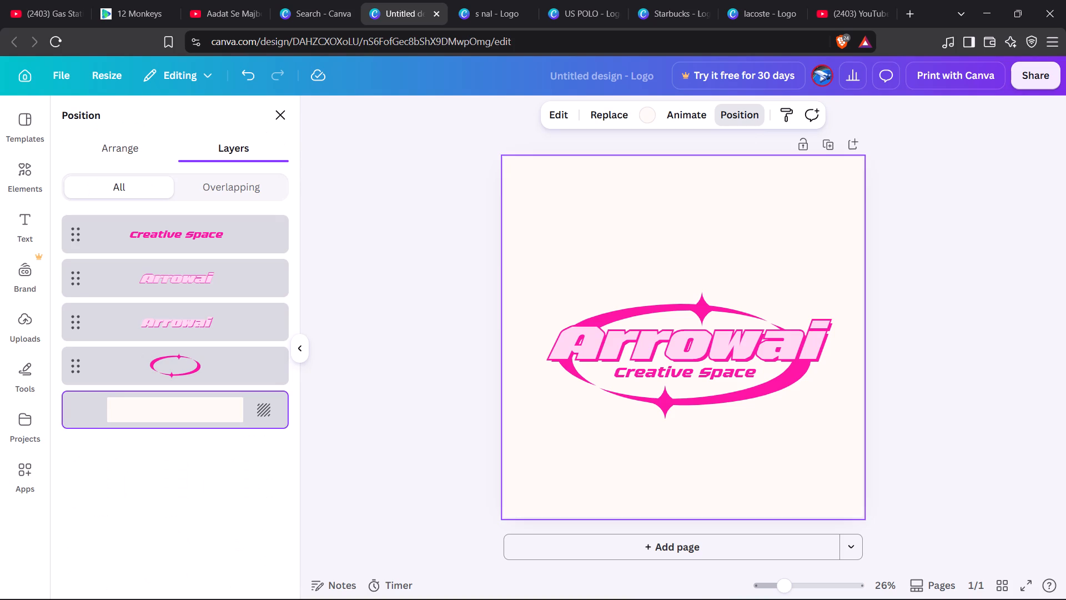
click(124, 149)
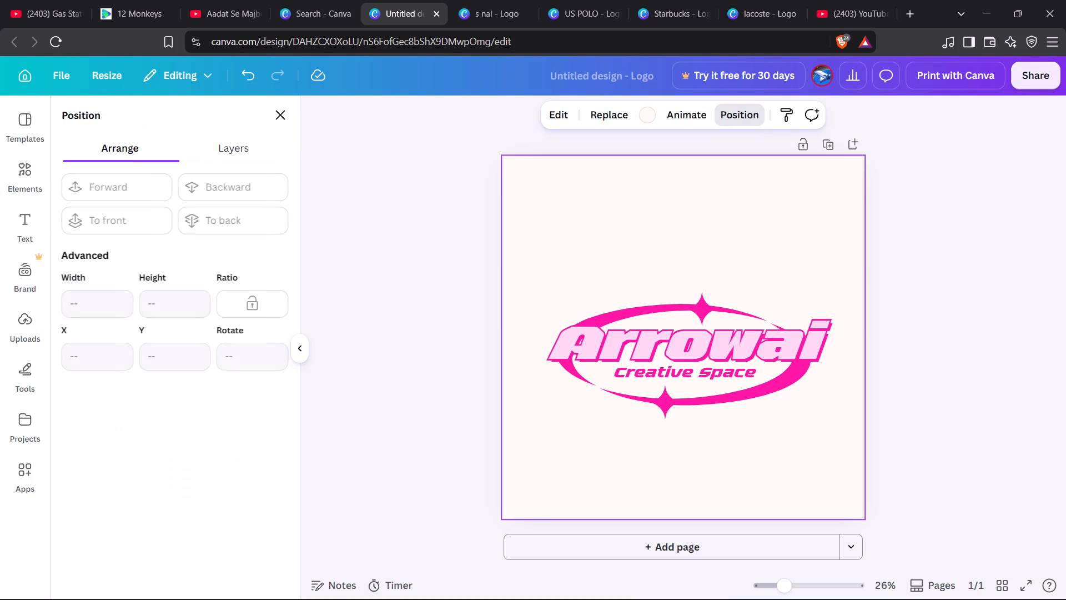
click(26, 183)
scroll(168, 342, down, 1)
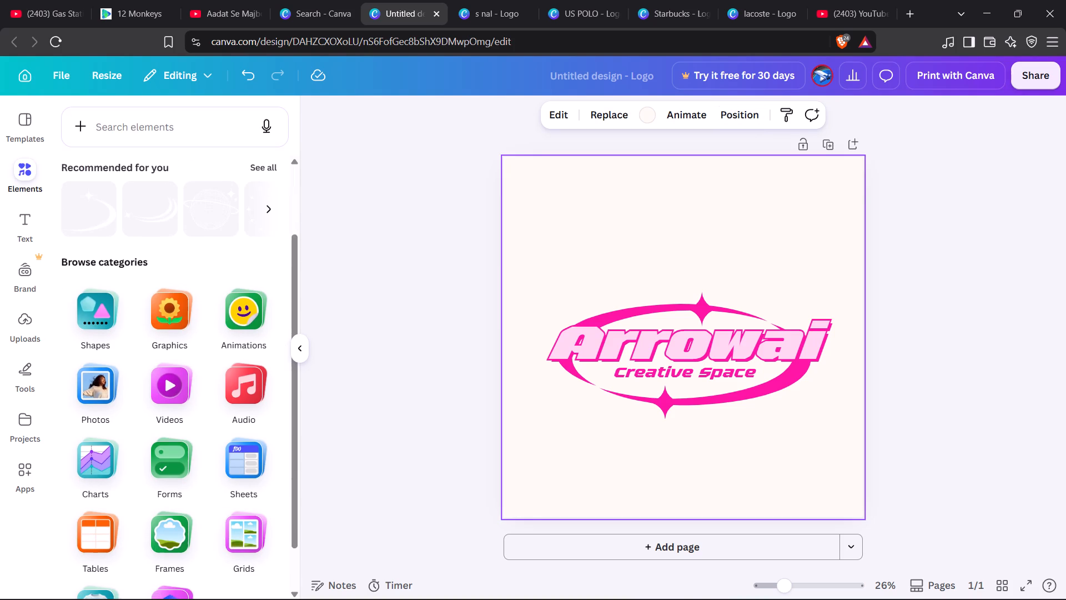
scroll(168, 342, down, 2)
click(176, 426)
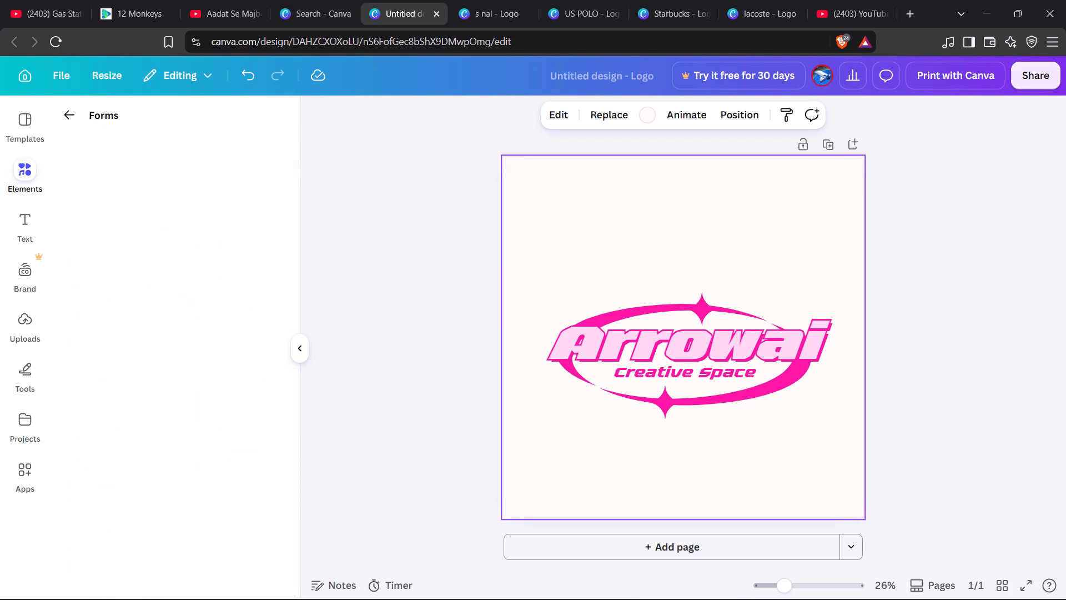
scroll(176, 426, right, 1)
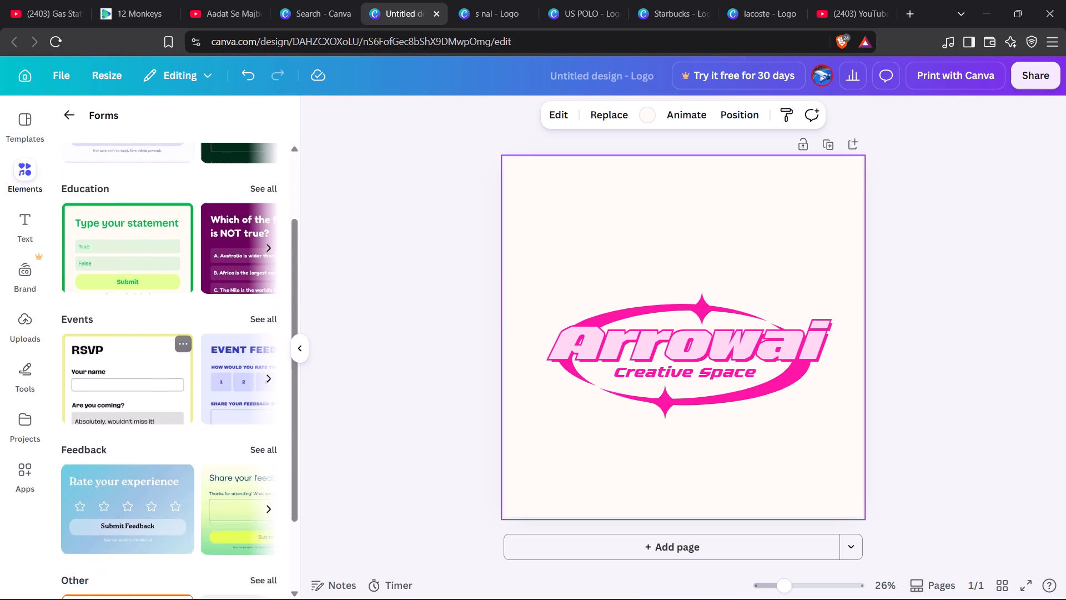
scroll(176, 426, right, 1)
click(71, 116)
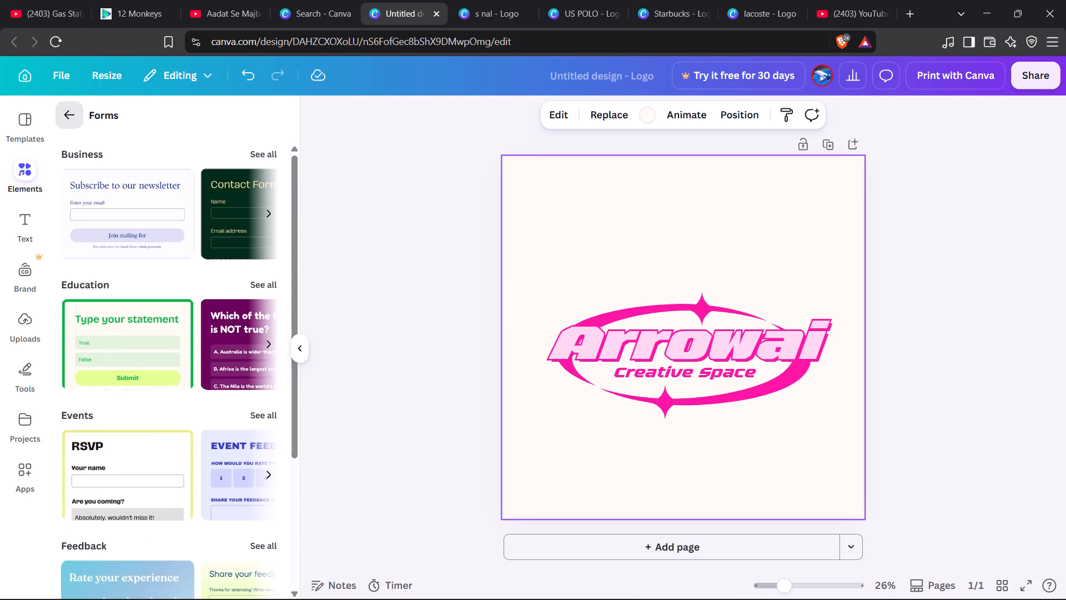
scroll(110, 313, down, 3)
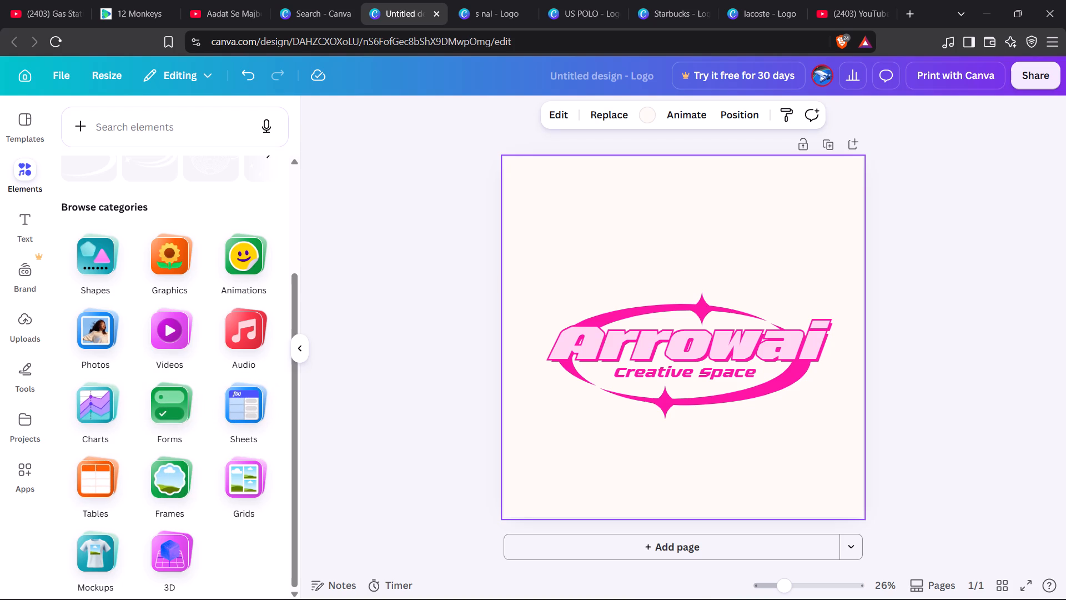
scroll(182, 424, up, 3)
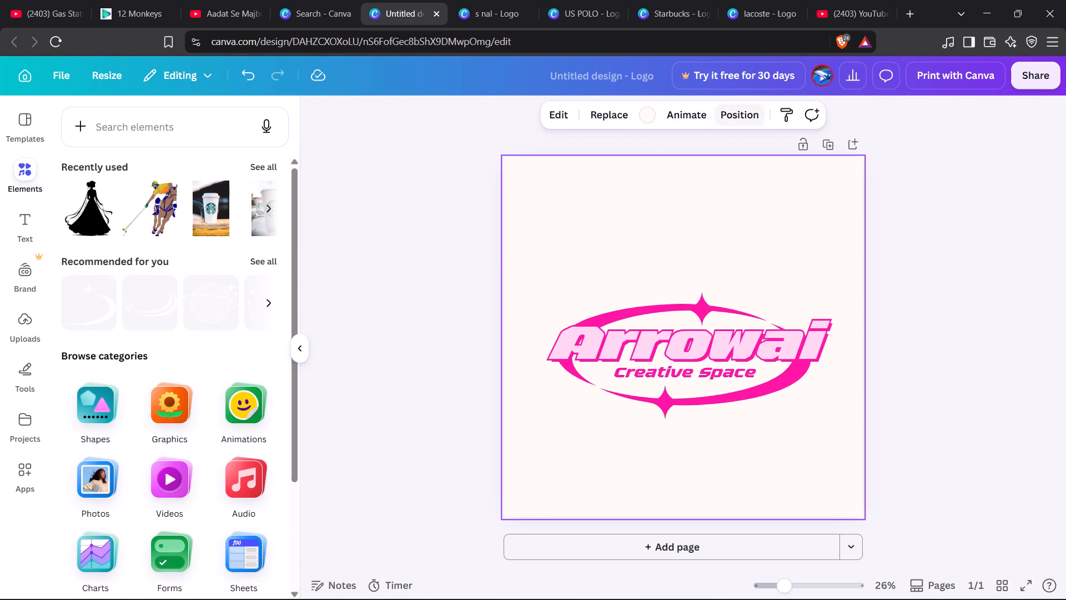
Examine the additional options for the Creative Space text and the editing options for the pink oval graphic.
click(663, 368)
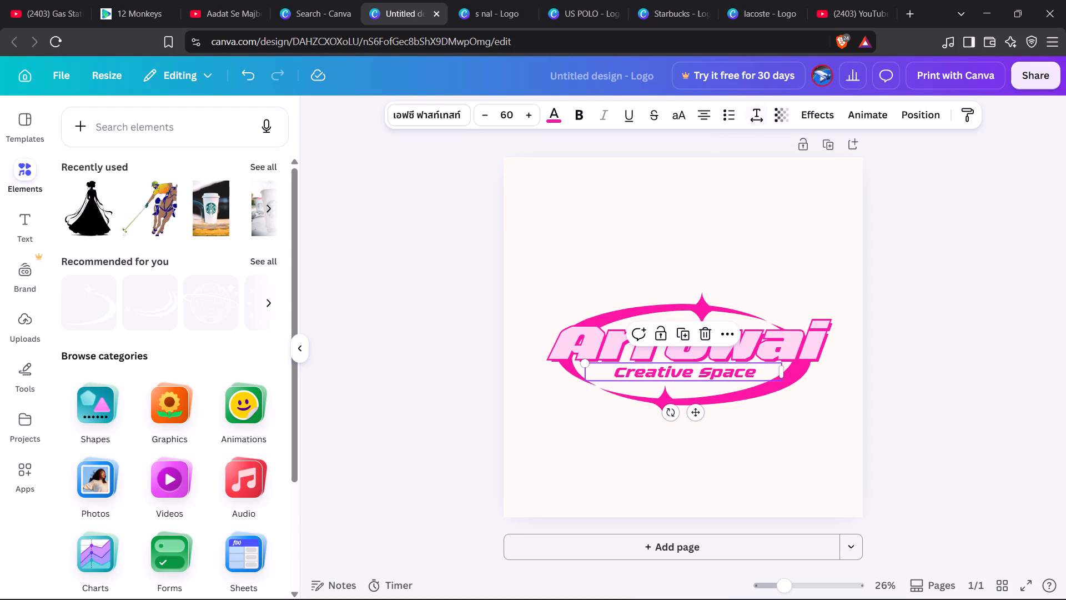
click(719, 332)
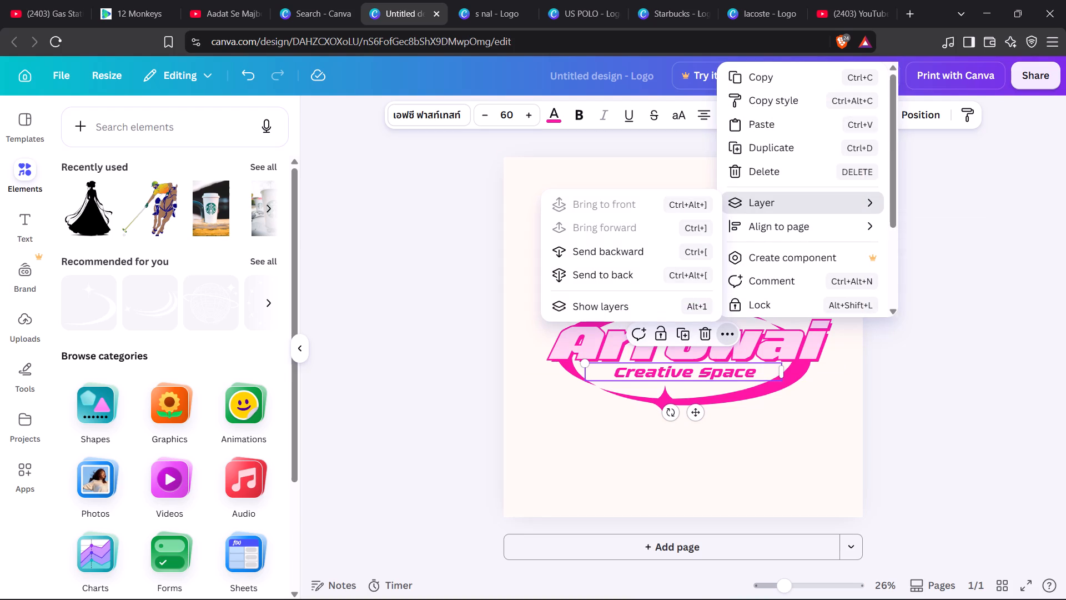
scroll(783, 256, down, 1)
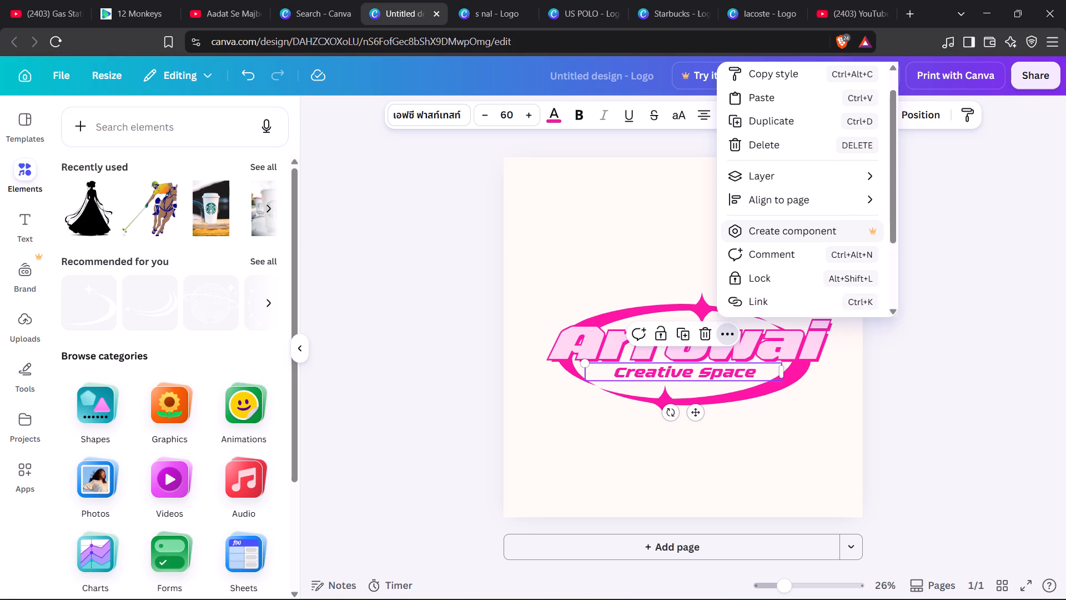
scroll(783, 256, down, 3)
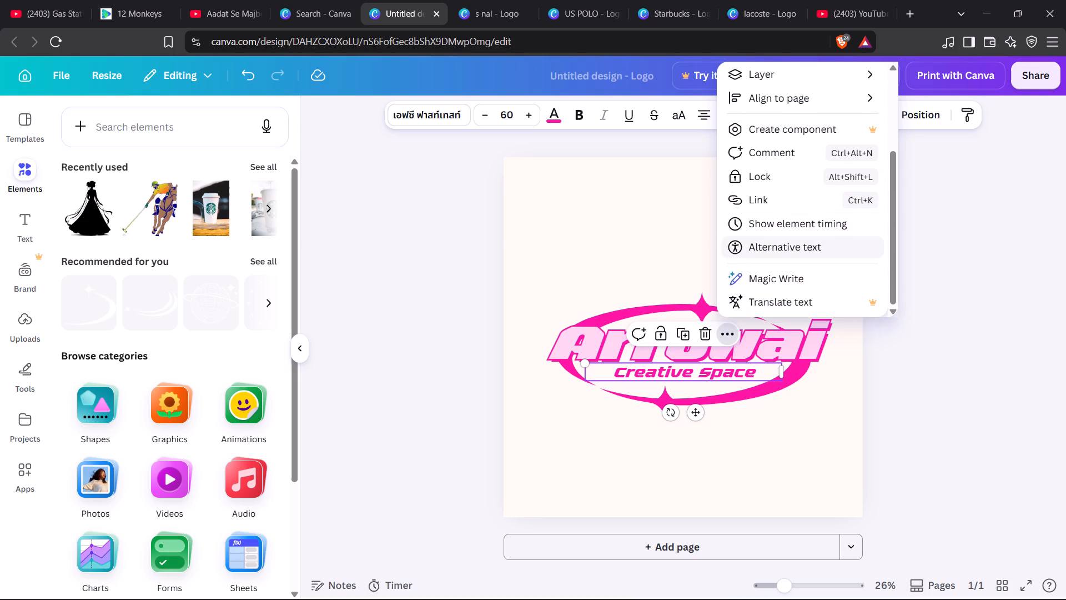
scroll(783, 256, up, 2)
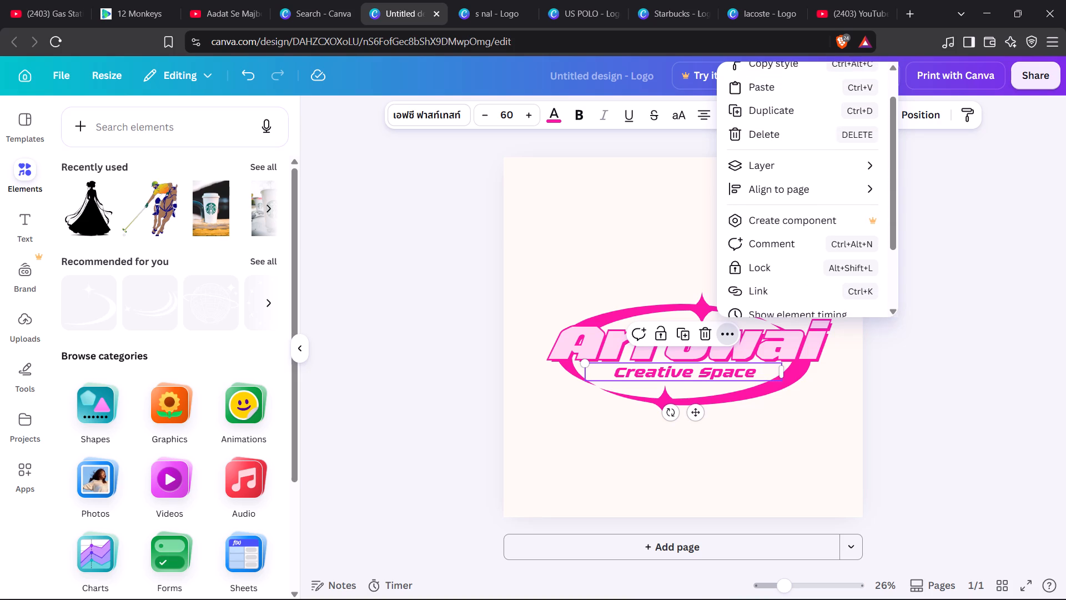
scroll(783, 256, up, 2)
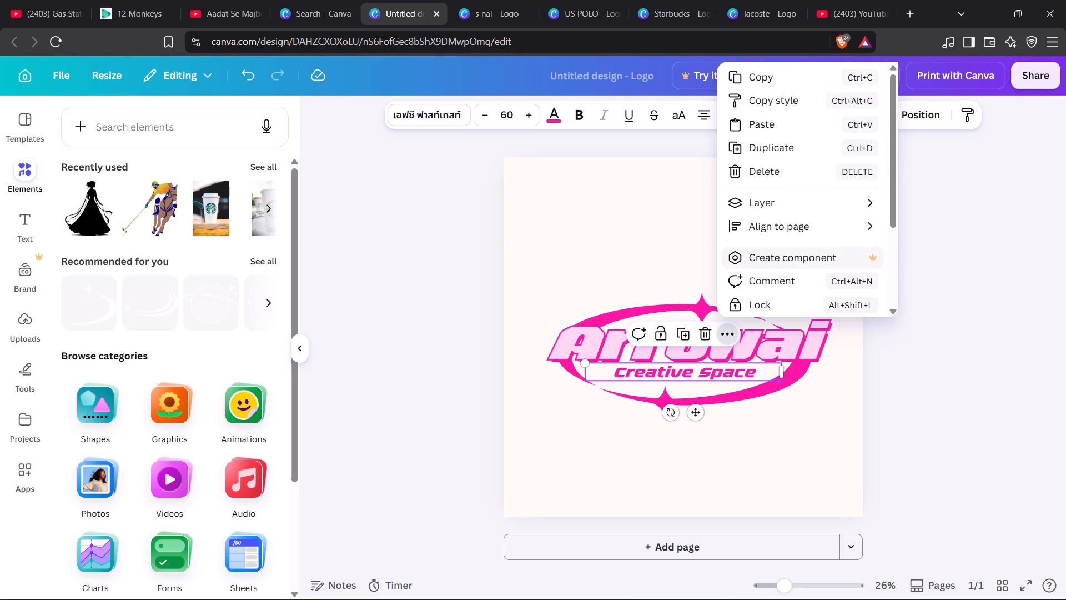
click(640, 273)
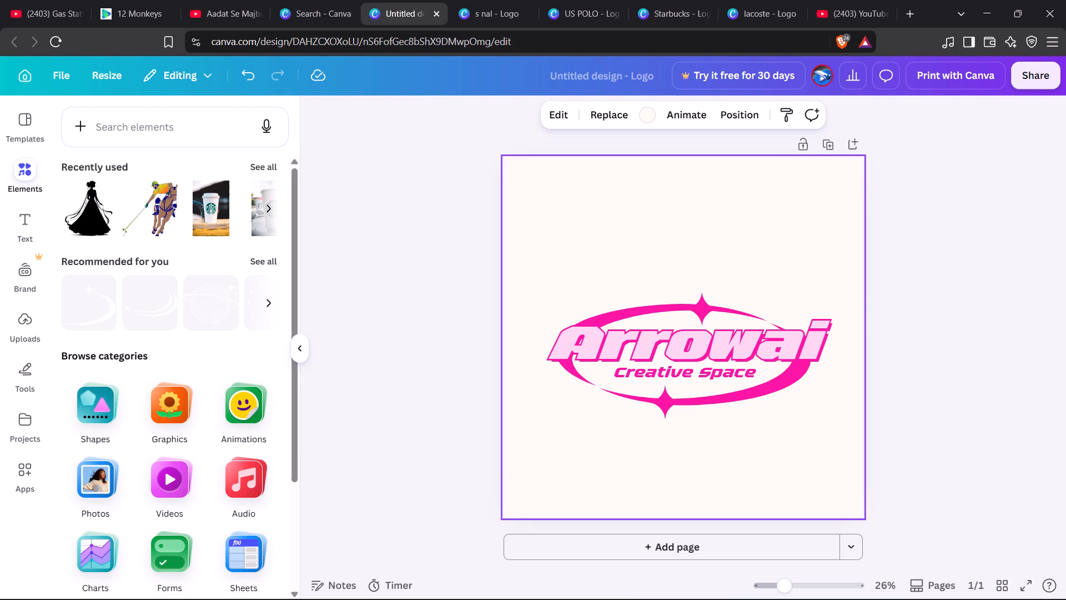
click(666, 385)
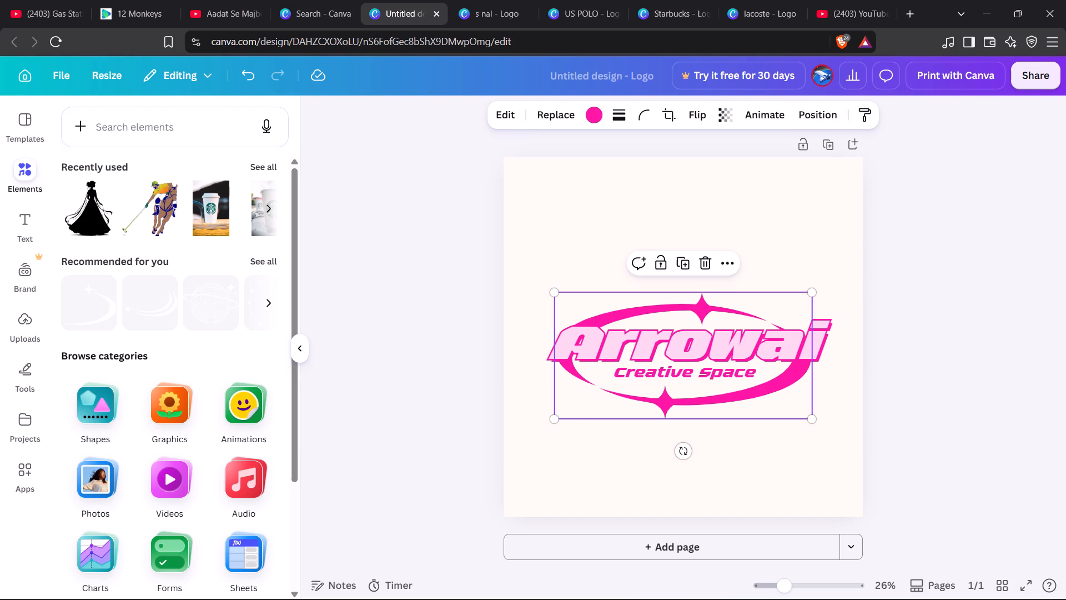
click(672, 368)
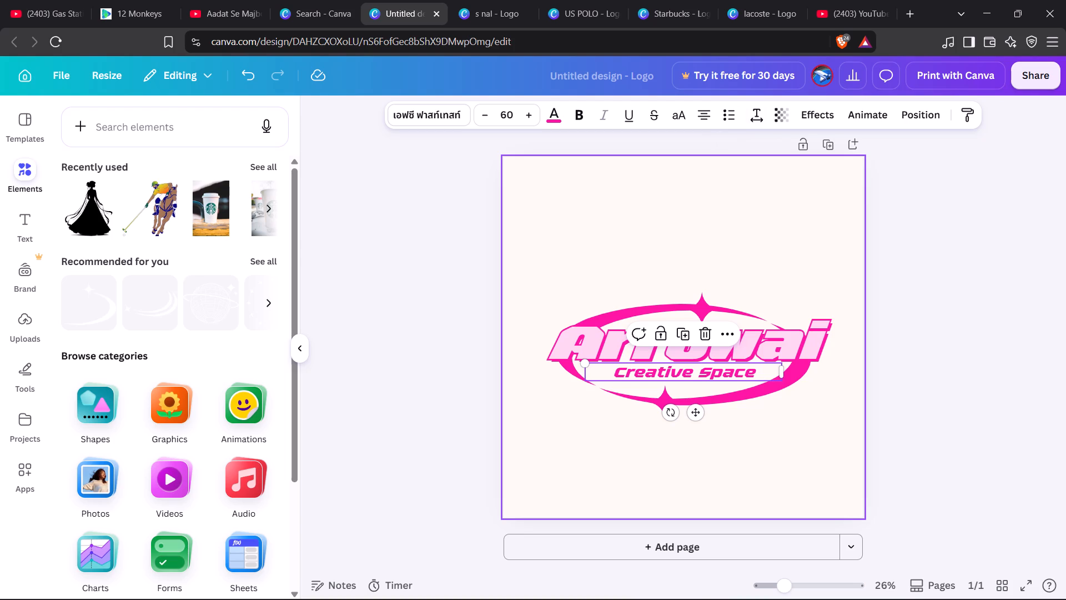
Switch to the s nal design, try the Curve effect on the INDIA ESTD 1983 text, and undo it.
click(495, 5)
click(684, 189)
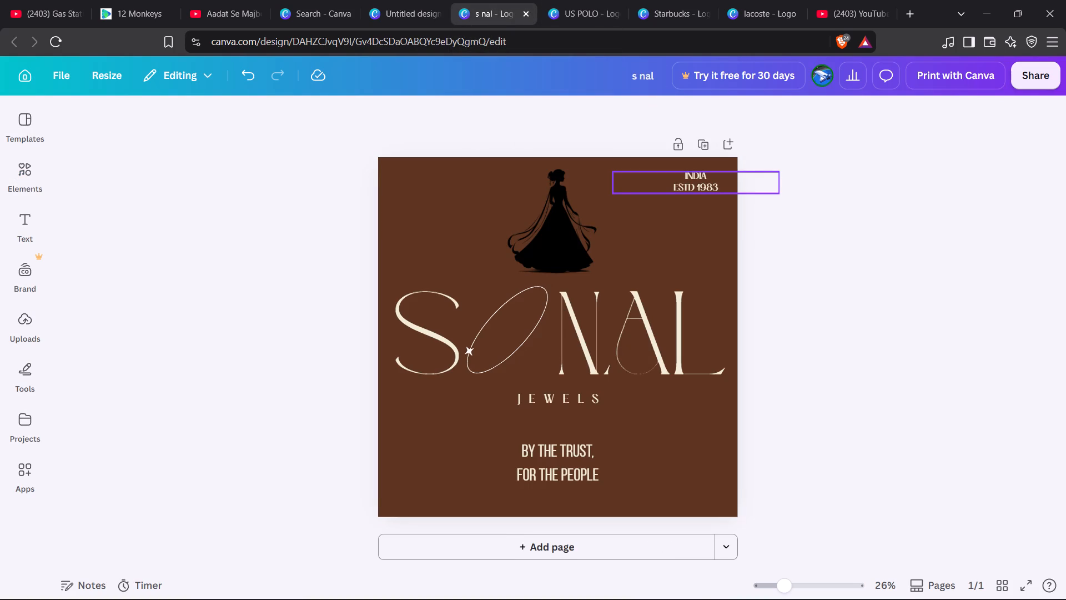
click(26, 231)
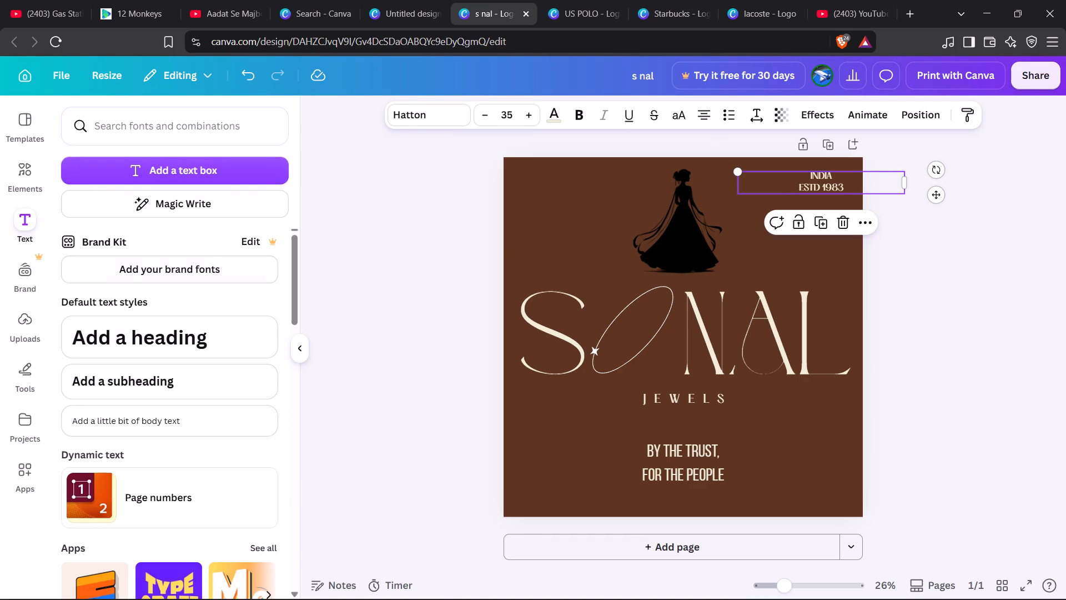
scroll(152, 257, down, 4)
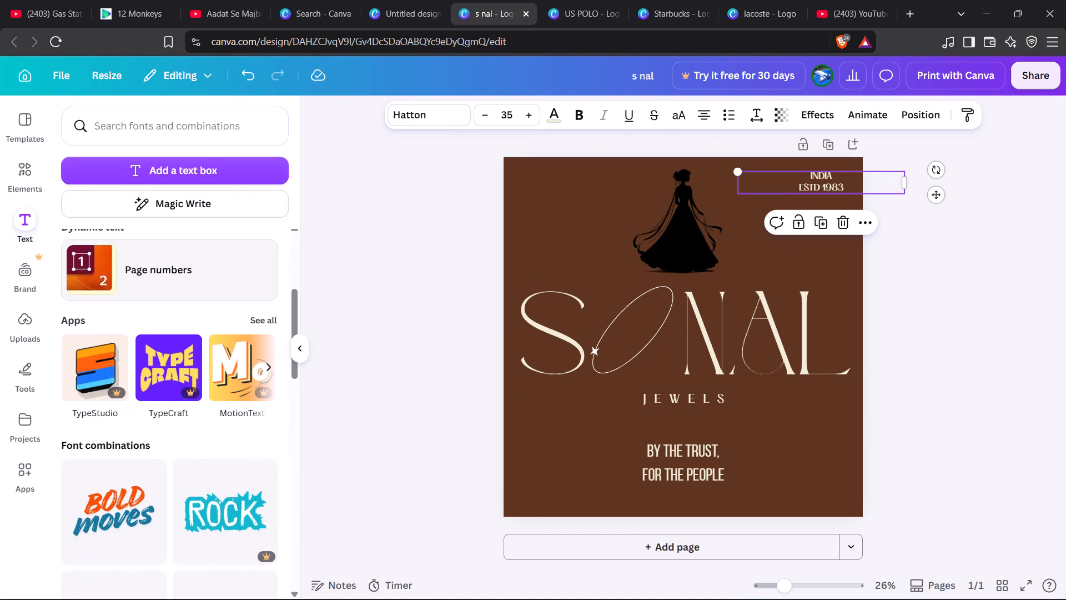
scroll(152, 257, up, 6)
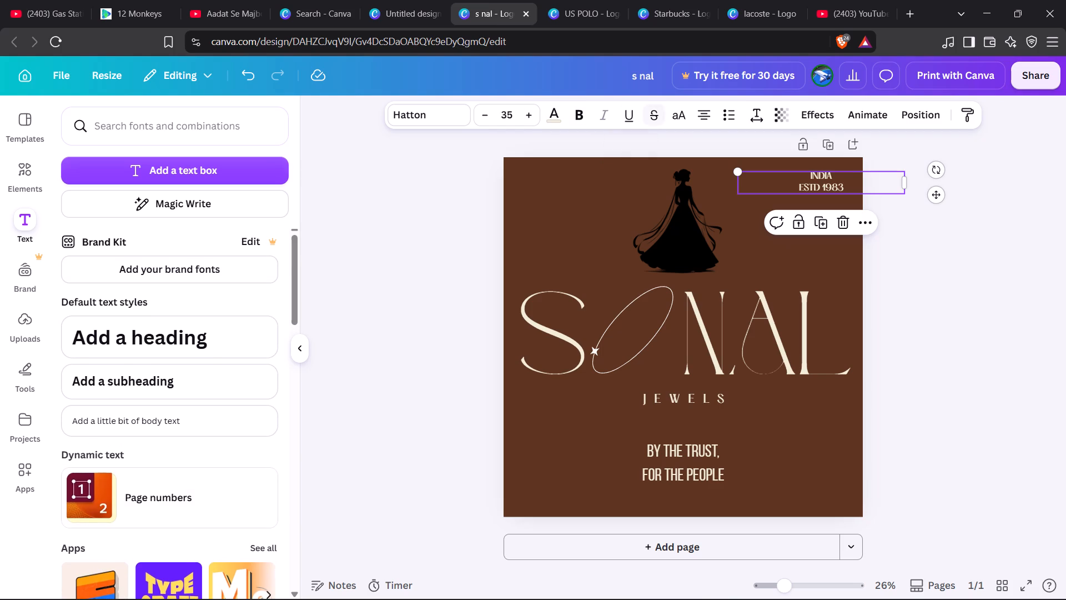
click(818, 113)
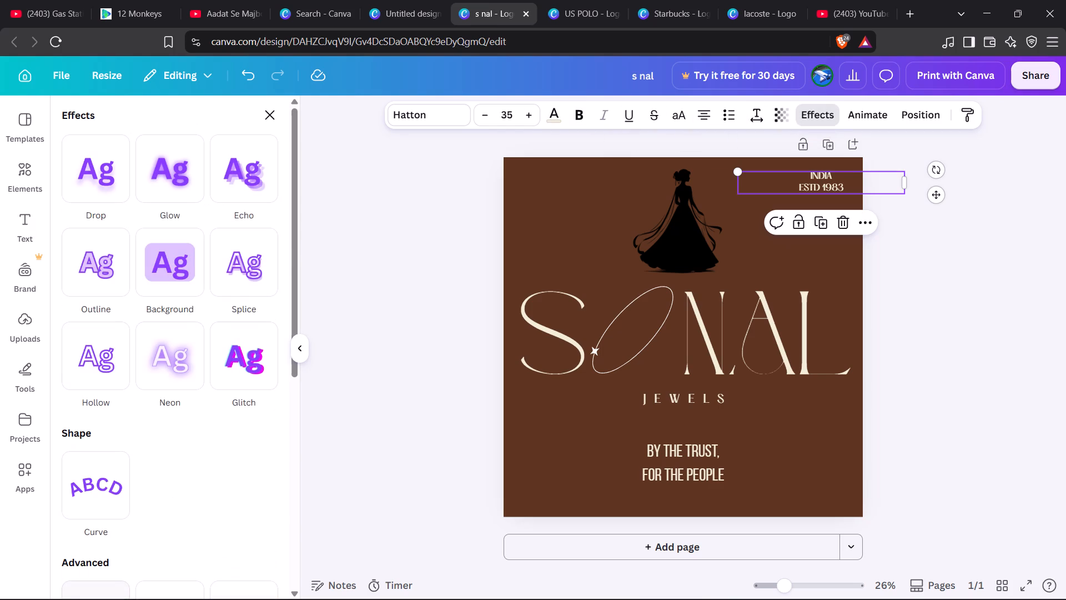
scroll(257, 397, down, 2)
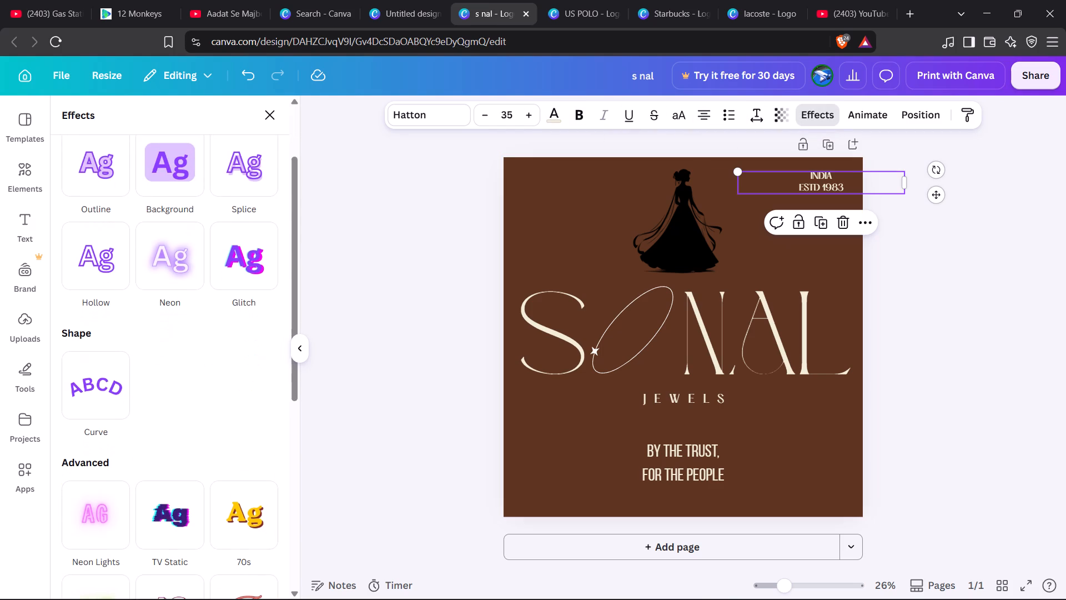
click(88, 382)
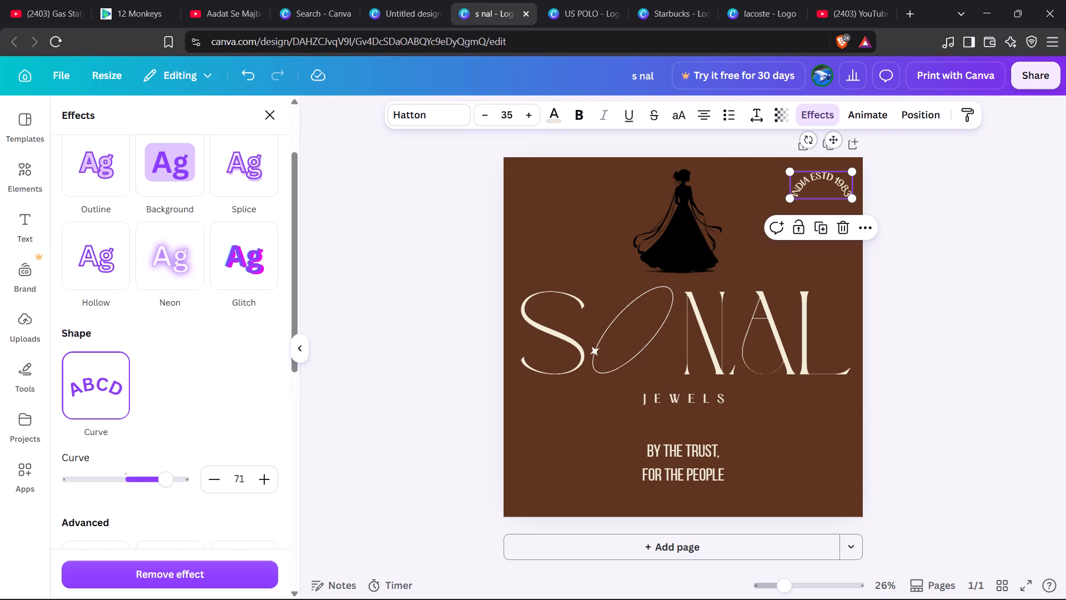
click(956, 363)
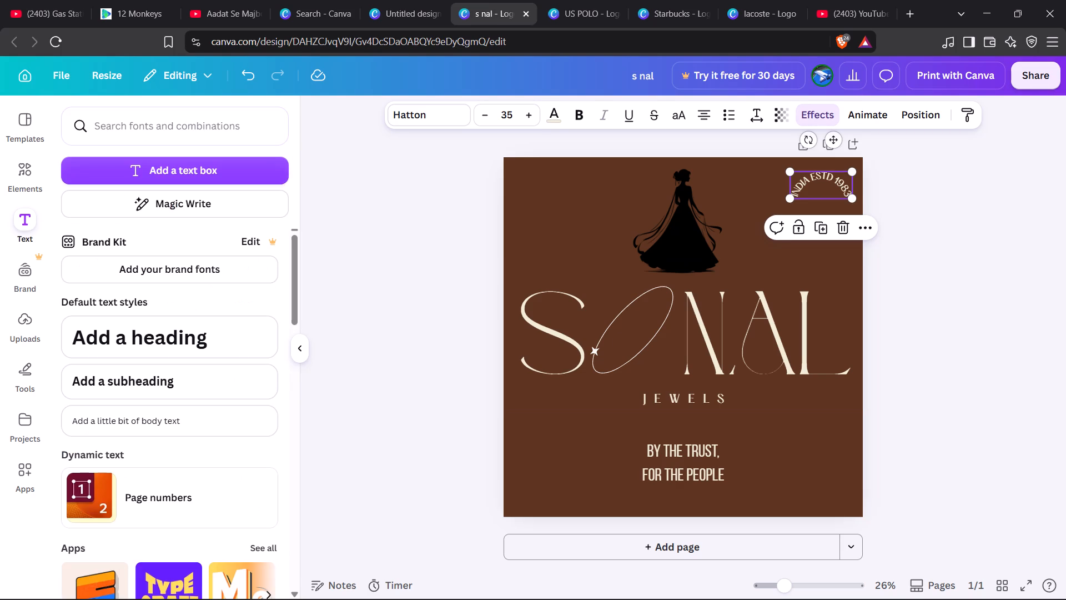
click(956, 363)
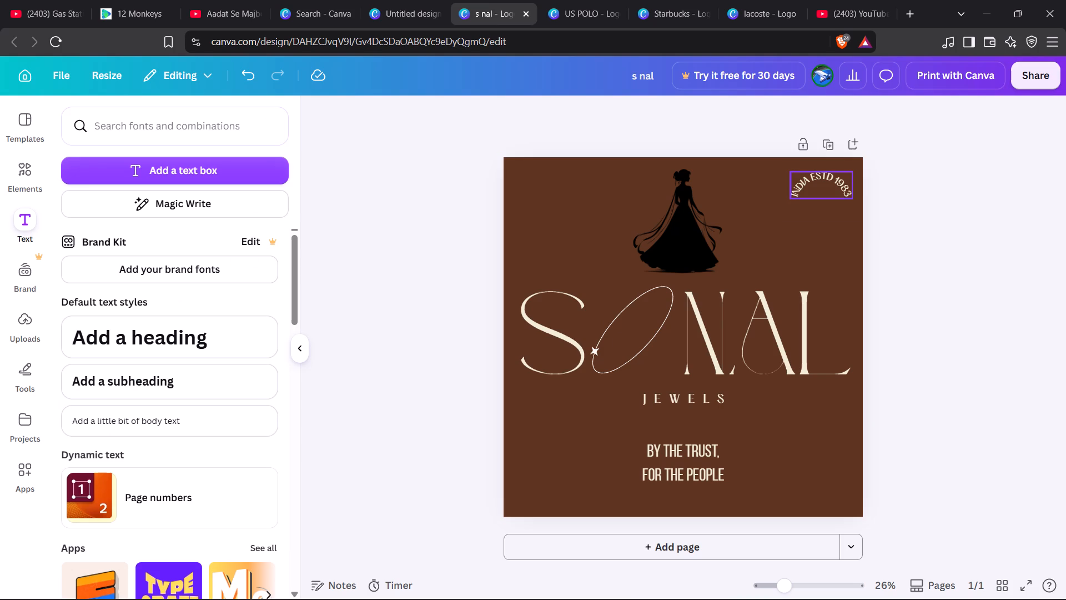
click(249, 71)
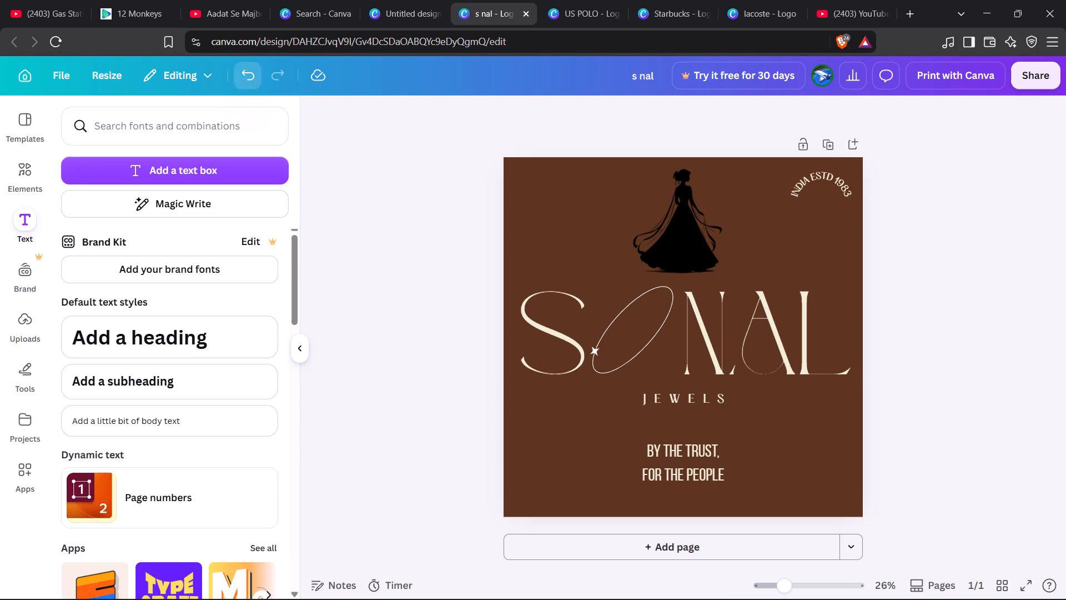
Return to the untitled logo design and clear the text of the front outlined Arrowai wordmark.
click(400, 4)
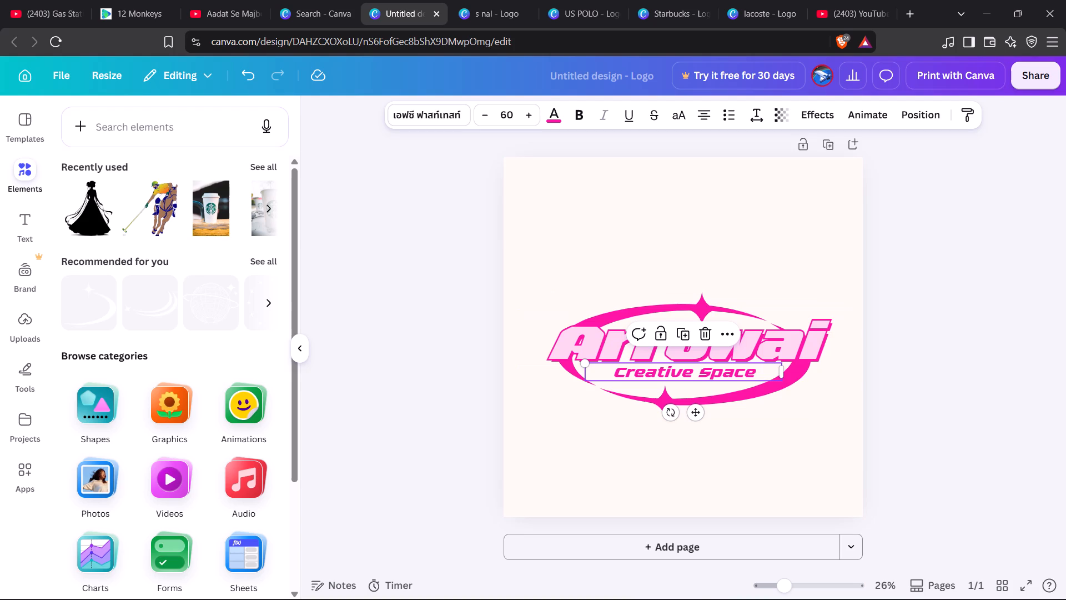
click(811, 336)
click(811, 336)
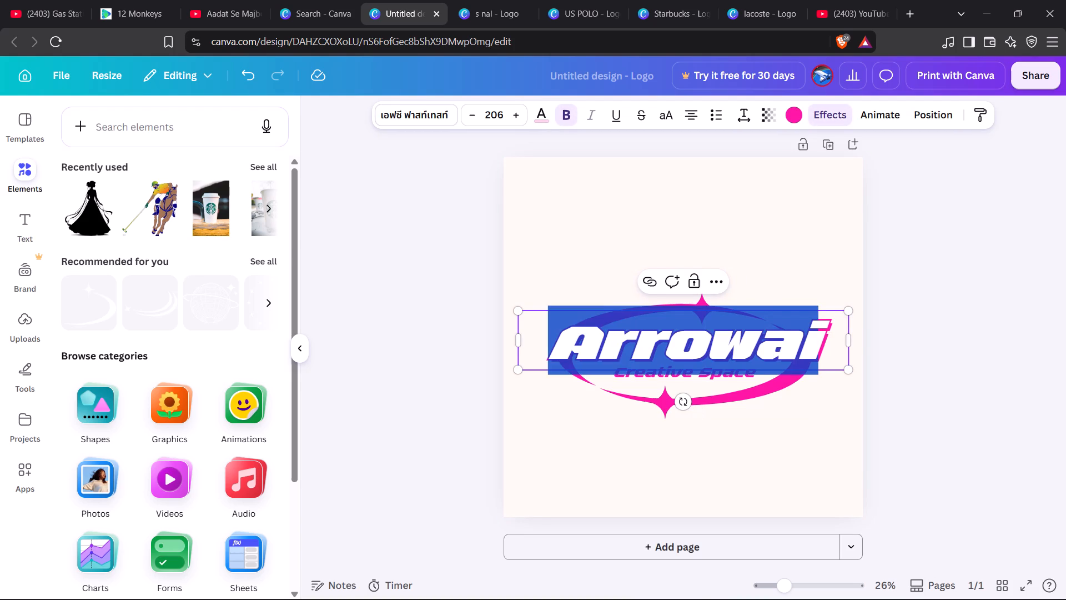
click(811, 336)
click(811, 336)
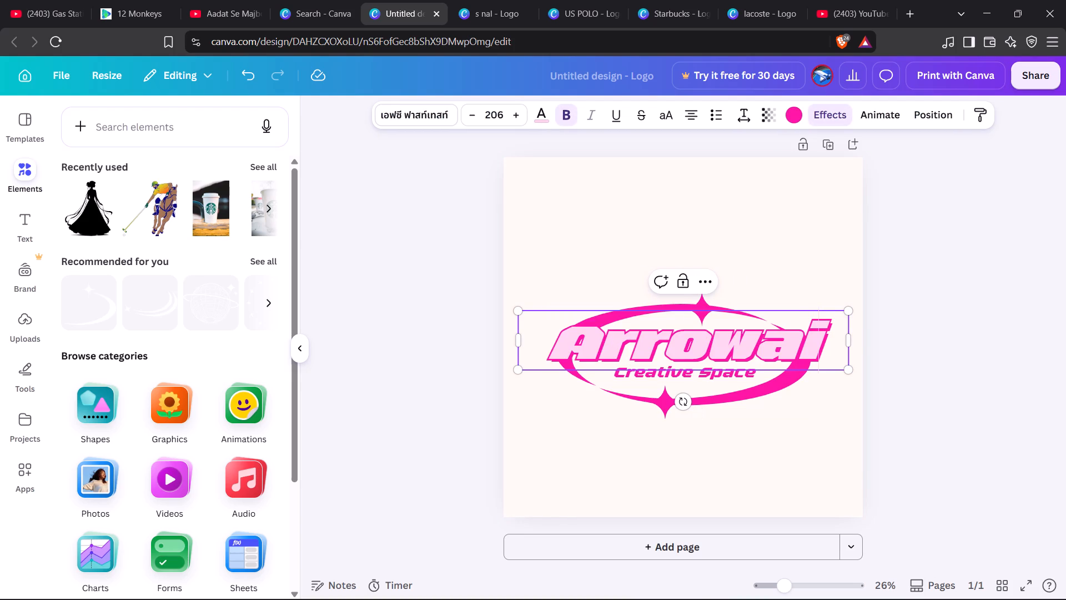
key(BackSpace)
key(BackSpace)
key(BackSpace)
key(BackSpace)
key(BackSpace)
key(BackSpace)
key(BackSpace)
key(BackSpace)
key(BackSpace)
key(BackSpace)
key(BackSpace)
key(BackSpace)
key(BackSpace)
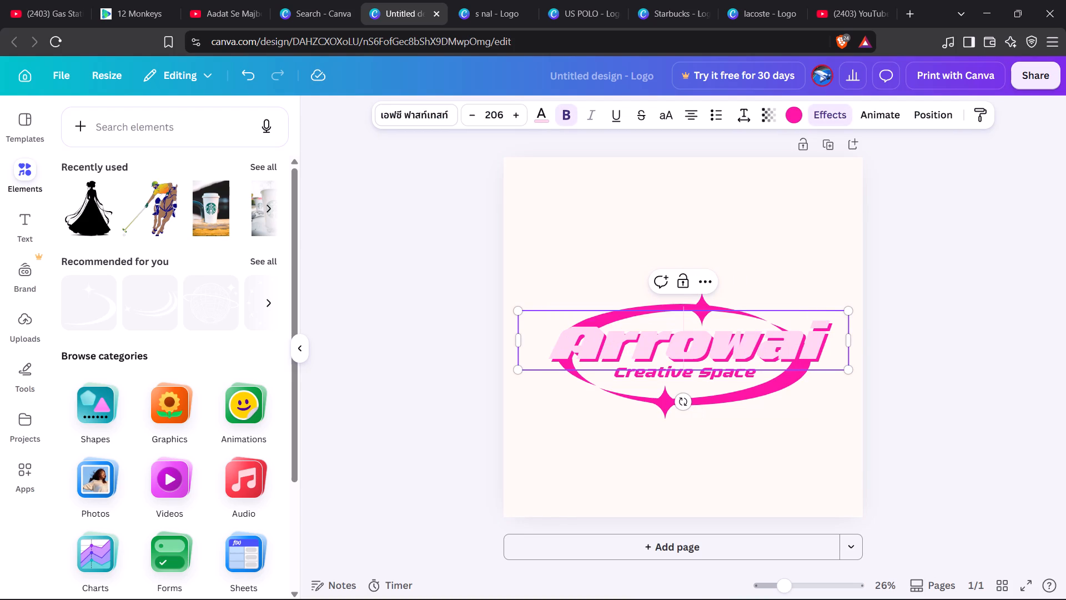
key(BackSpace)
Enter "jbbk" in the emptied front wordmark text box.
click(823, 348)
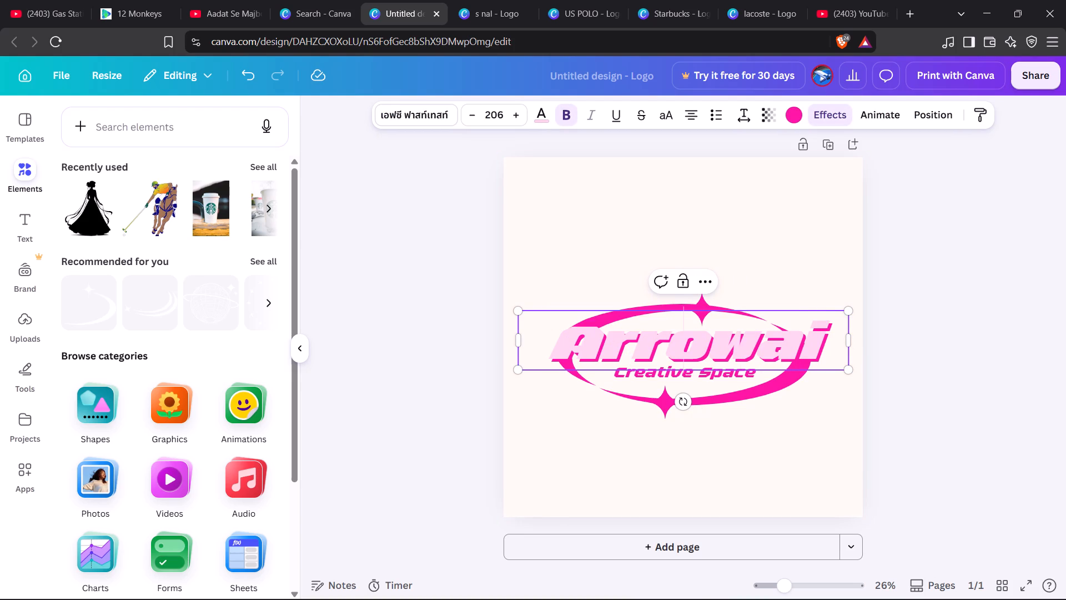
double_click(823, 348)
drag(705, 342, 735, 258)
click(734, 327)
text(jbbk)
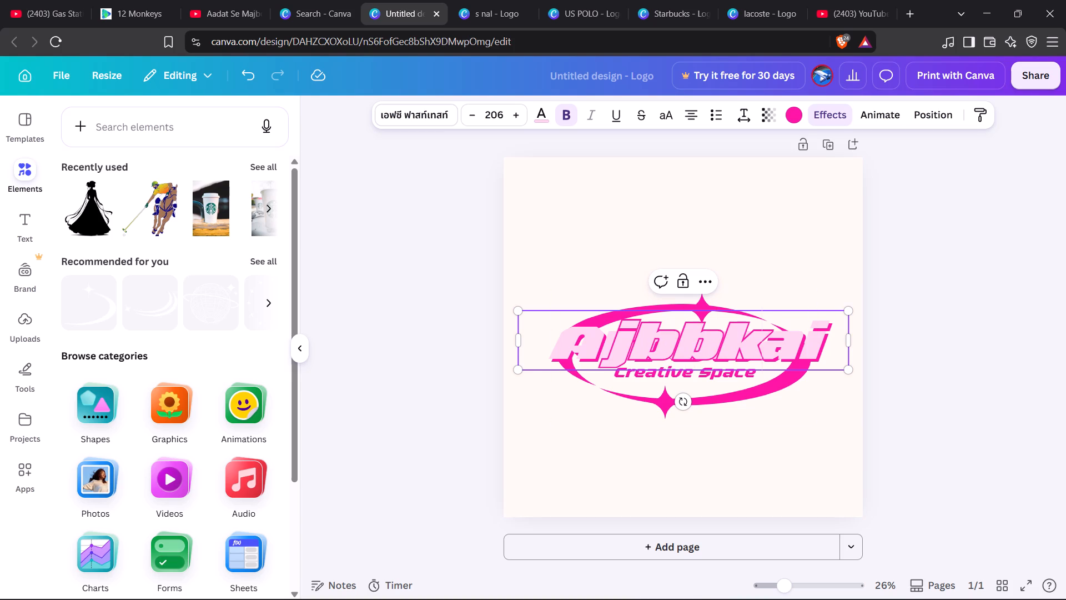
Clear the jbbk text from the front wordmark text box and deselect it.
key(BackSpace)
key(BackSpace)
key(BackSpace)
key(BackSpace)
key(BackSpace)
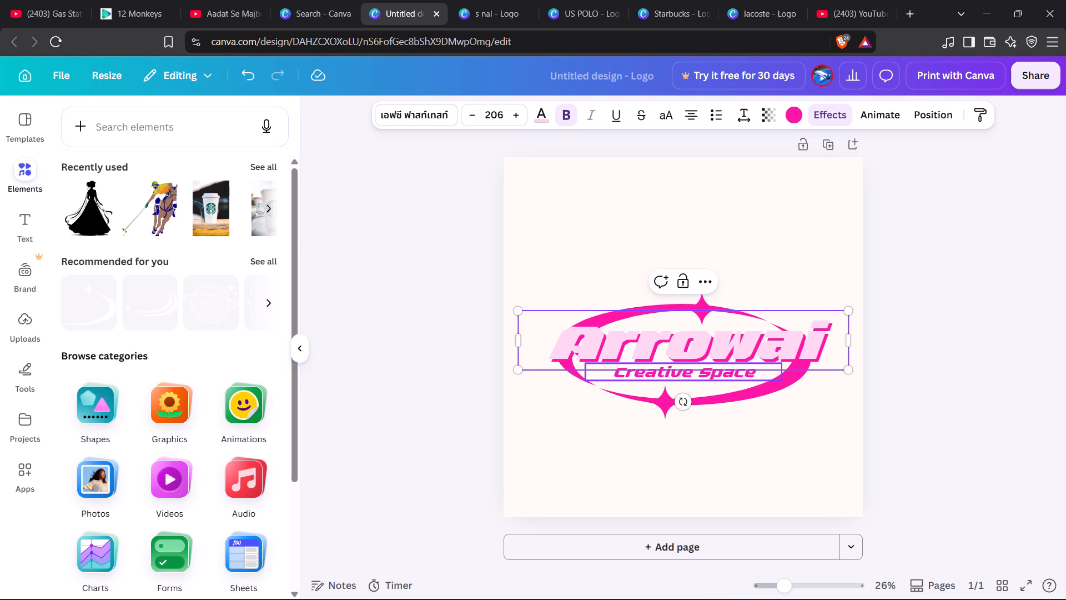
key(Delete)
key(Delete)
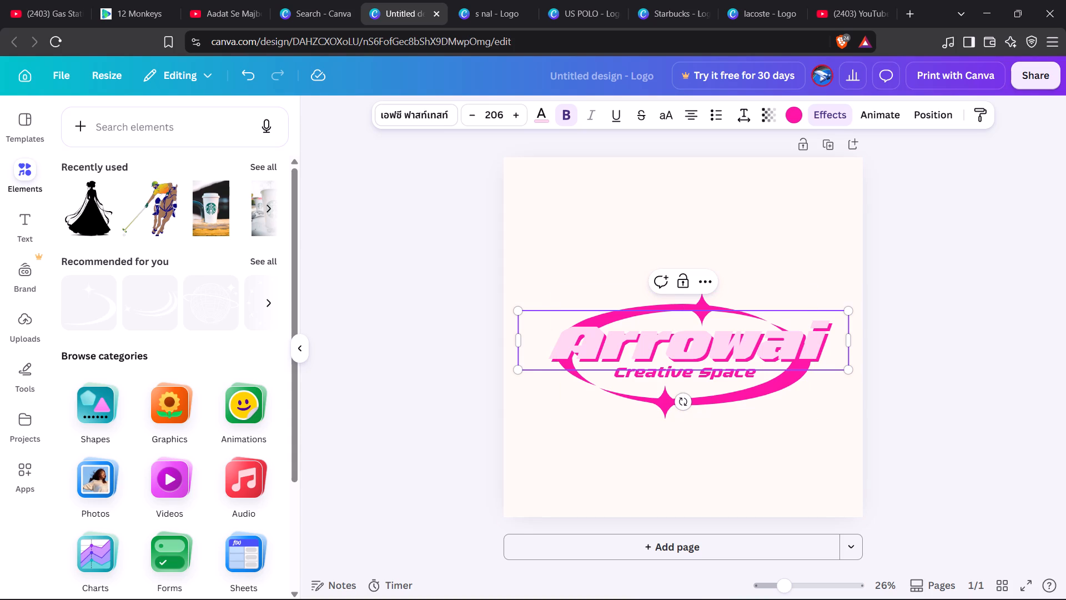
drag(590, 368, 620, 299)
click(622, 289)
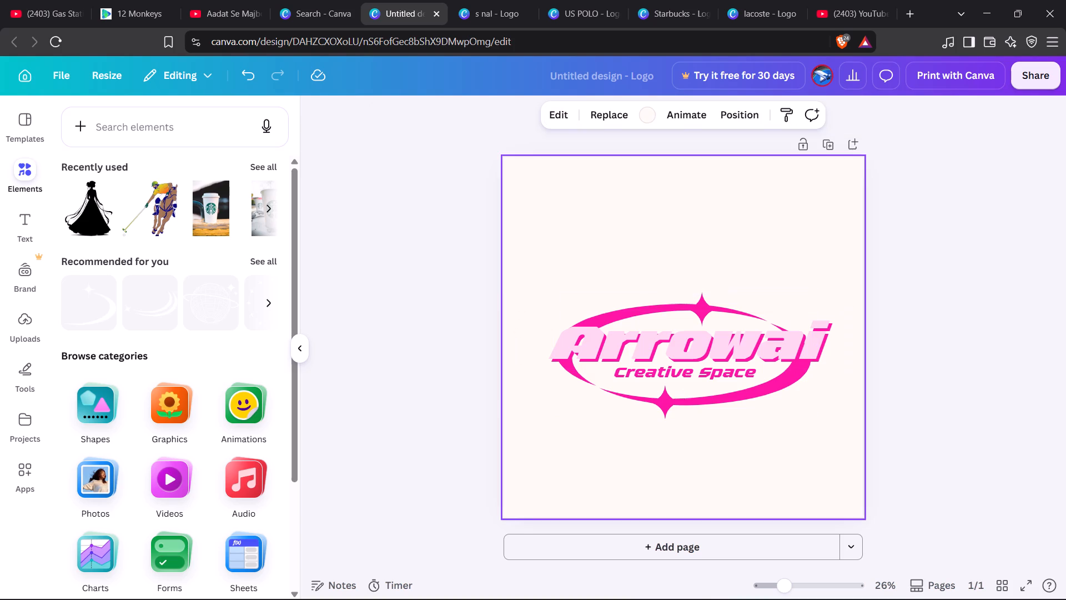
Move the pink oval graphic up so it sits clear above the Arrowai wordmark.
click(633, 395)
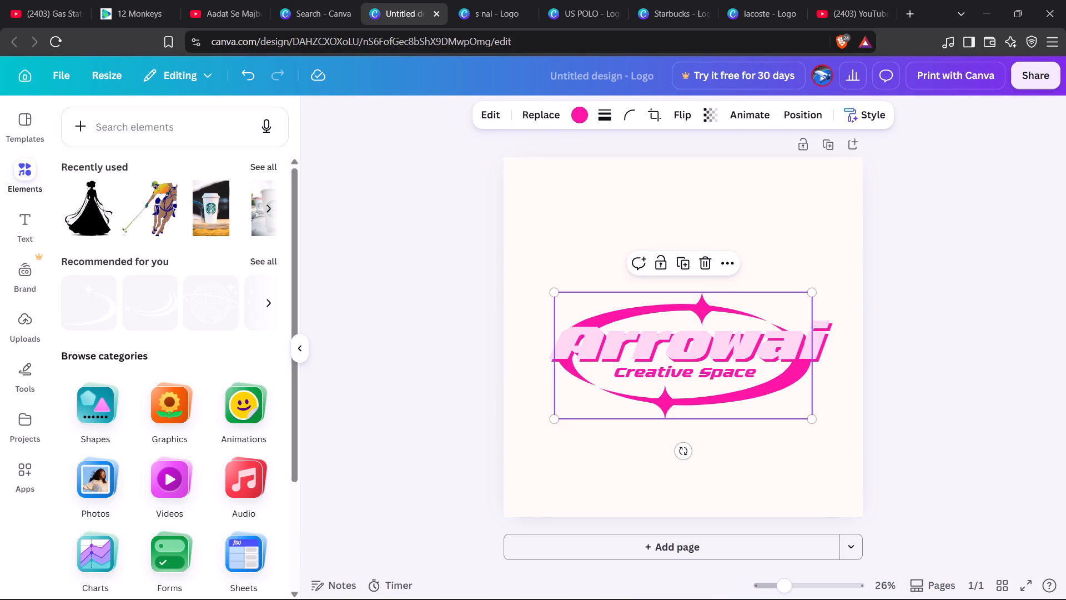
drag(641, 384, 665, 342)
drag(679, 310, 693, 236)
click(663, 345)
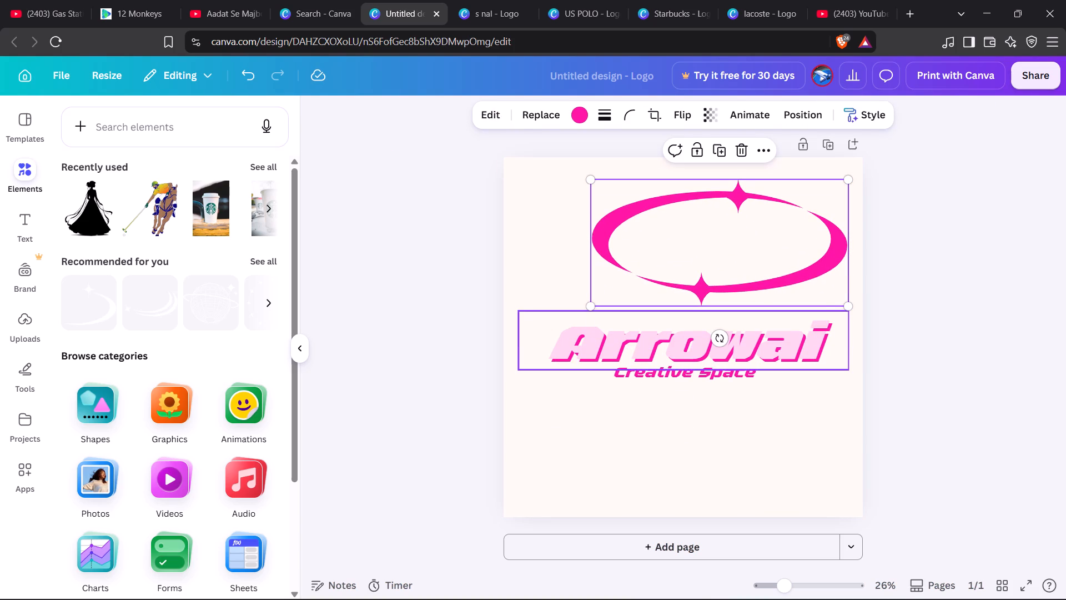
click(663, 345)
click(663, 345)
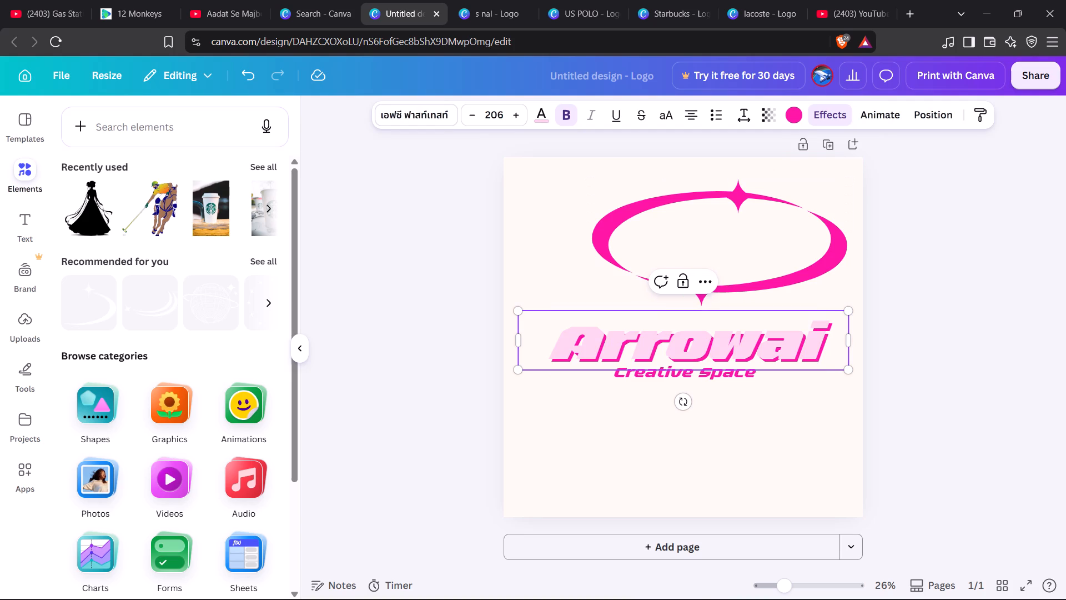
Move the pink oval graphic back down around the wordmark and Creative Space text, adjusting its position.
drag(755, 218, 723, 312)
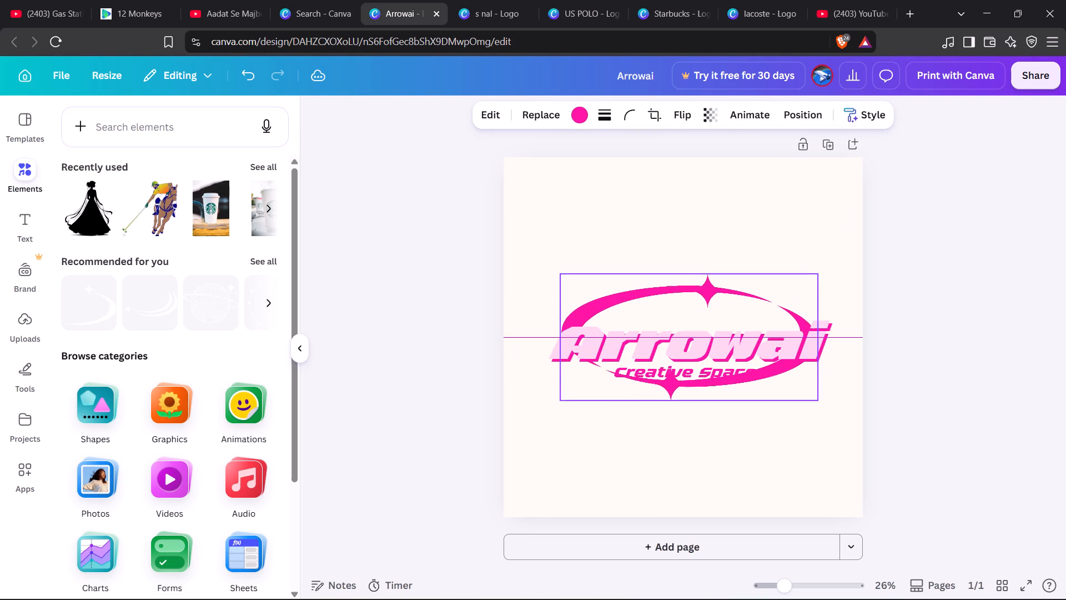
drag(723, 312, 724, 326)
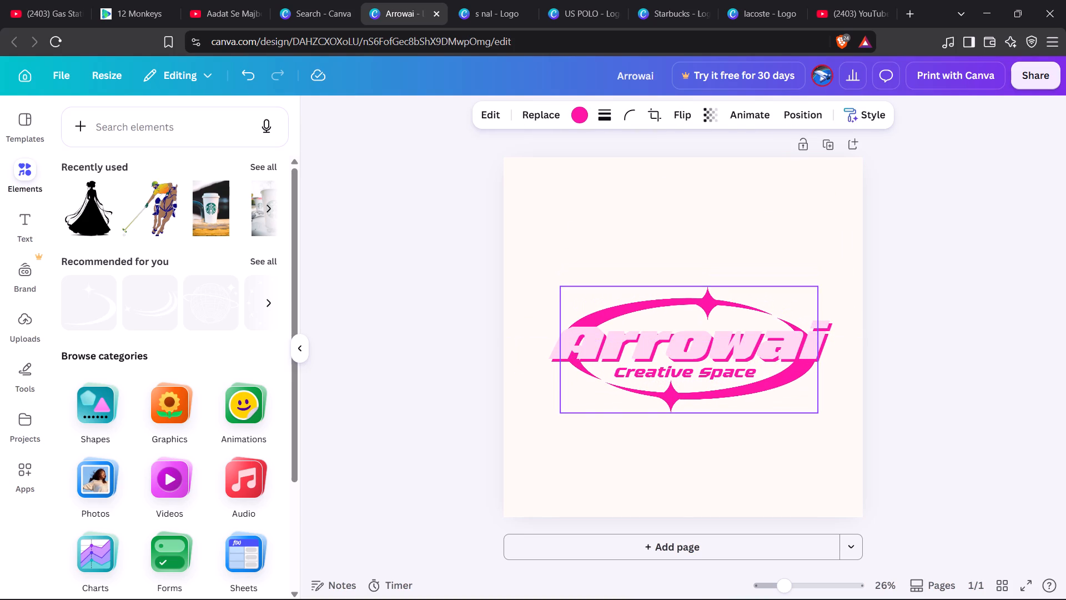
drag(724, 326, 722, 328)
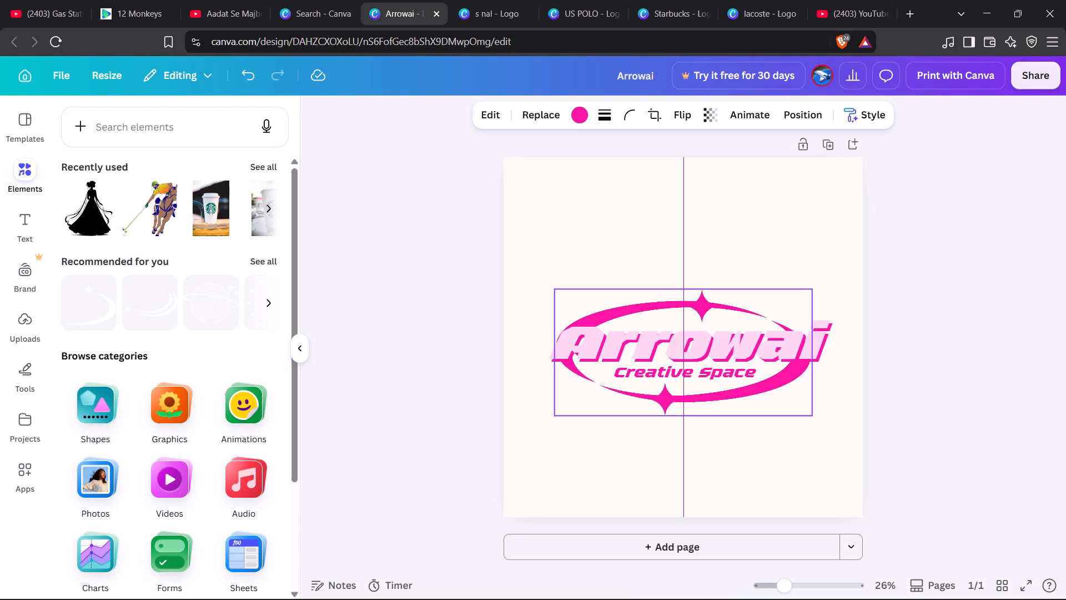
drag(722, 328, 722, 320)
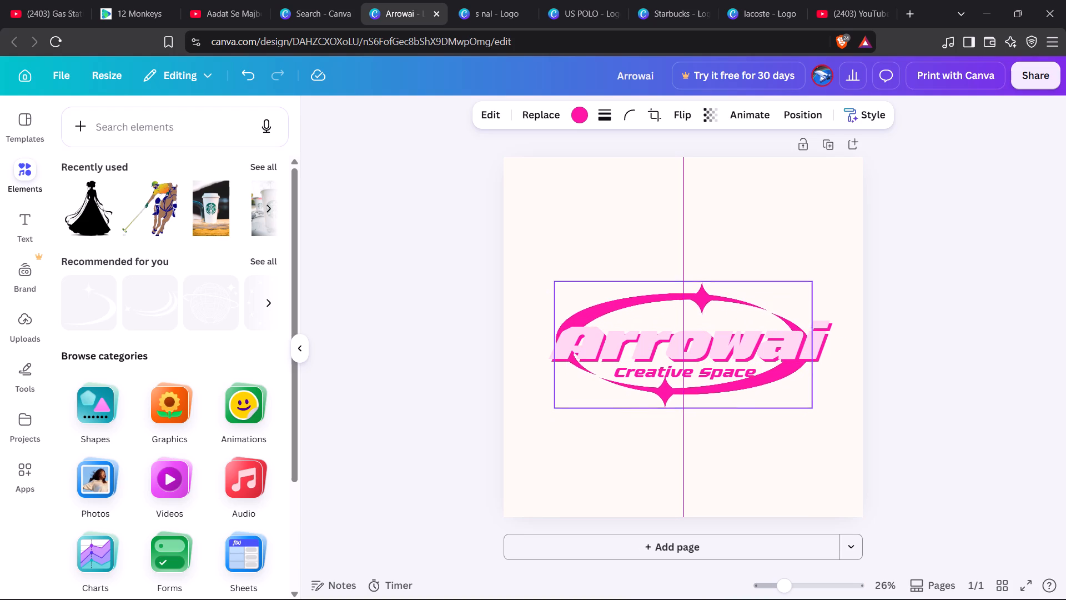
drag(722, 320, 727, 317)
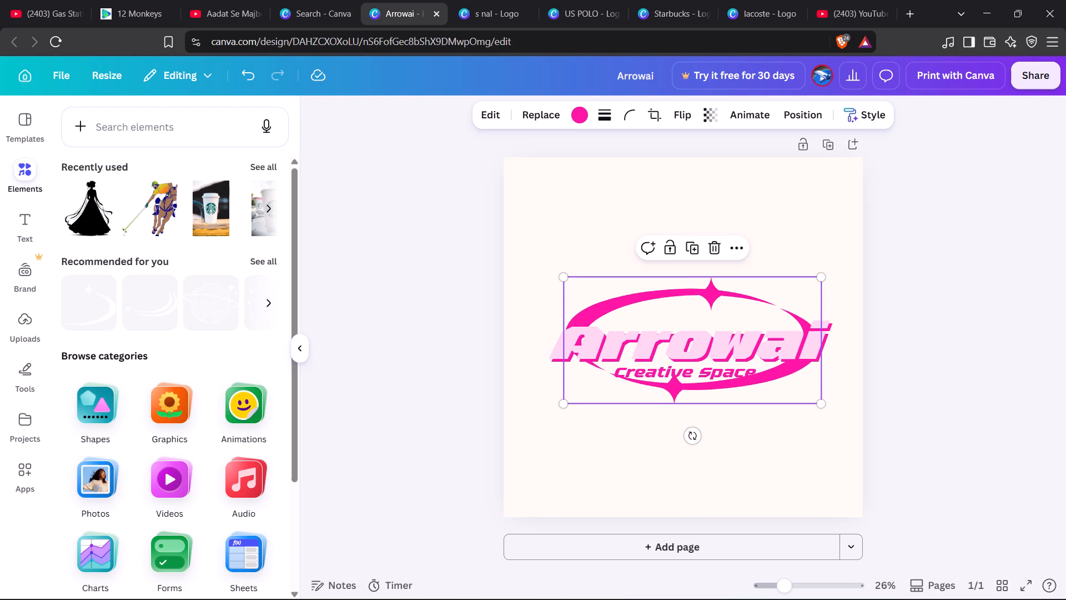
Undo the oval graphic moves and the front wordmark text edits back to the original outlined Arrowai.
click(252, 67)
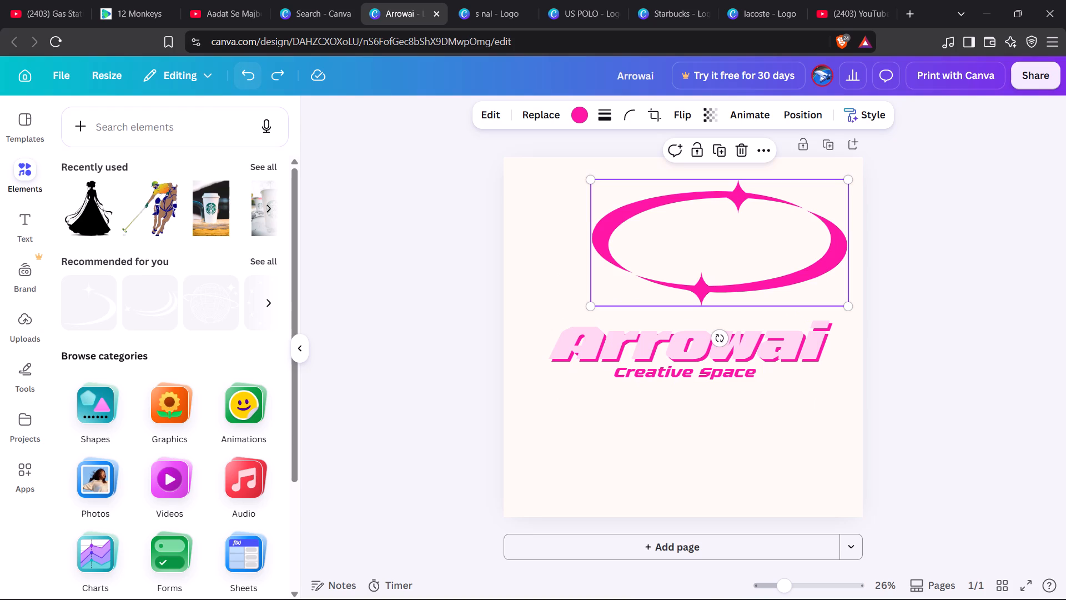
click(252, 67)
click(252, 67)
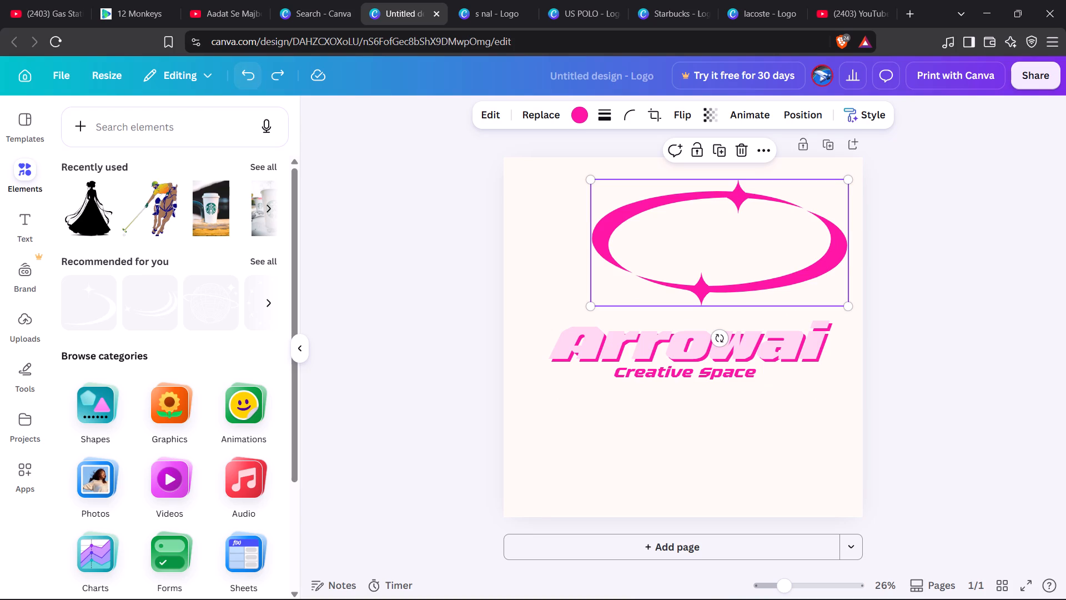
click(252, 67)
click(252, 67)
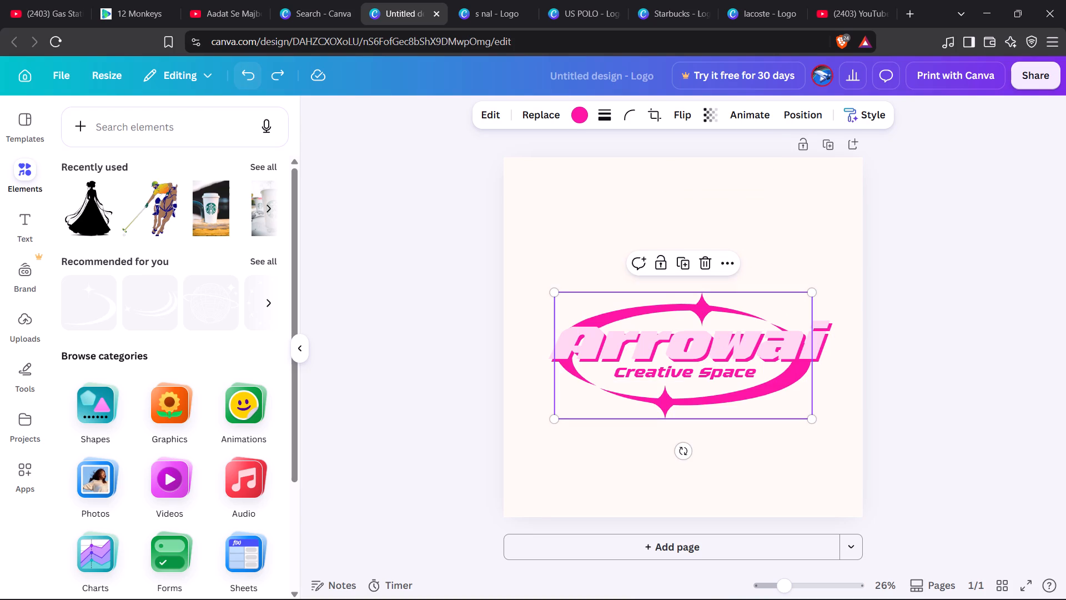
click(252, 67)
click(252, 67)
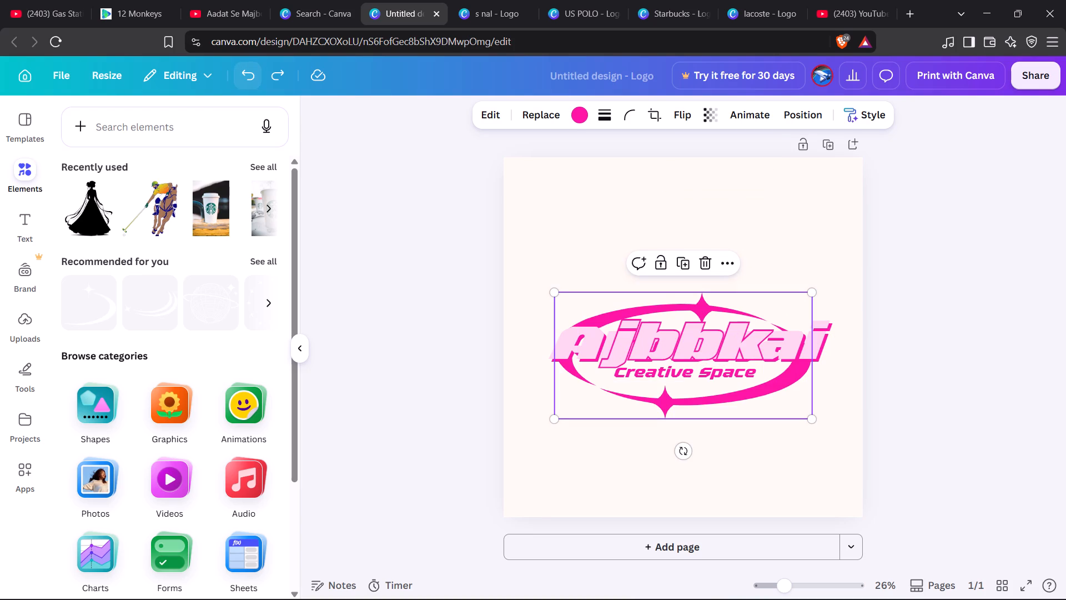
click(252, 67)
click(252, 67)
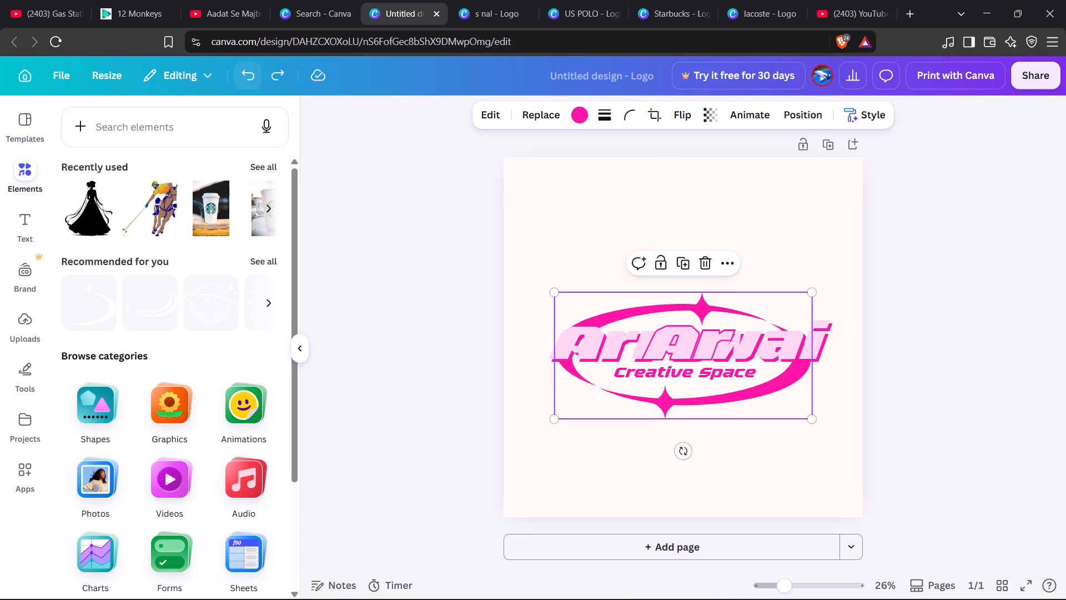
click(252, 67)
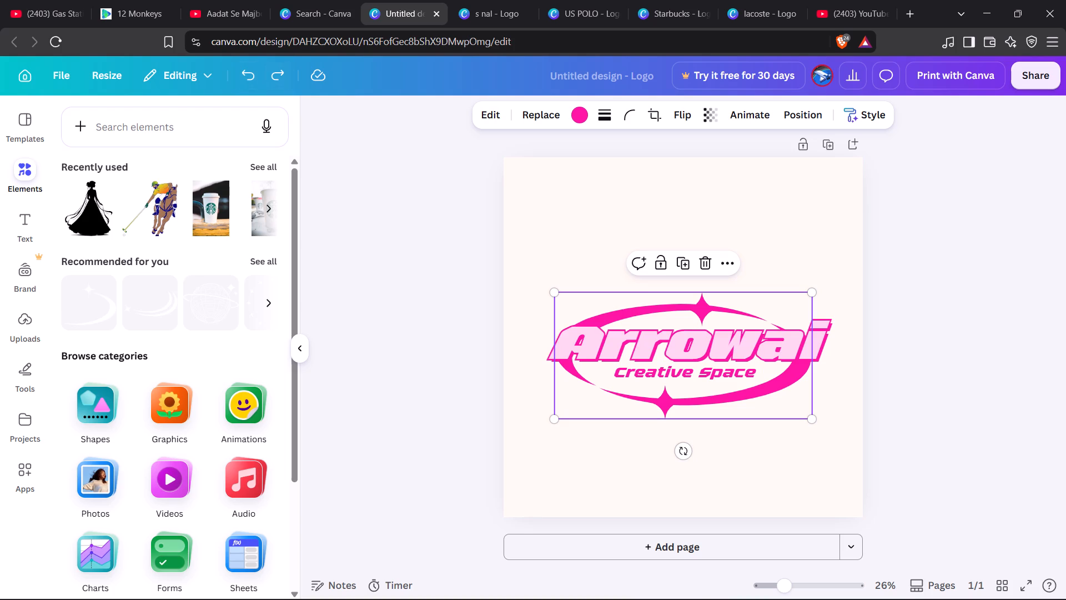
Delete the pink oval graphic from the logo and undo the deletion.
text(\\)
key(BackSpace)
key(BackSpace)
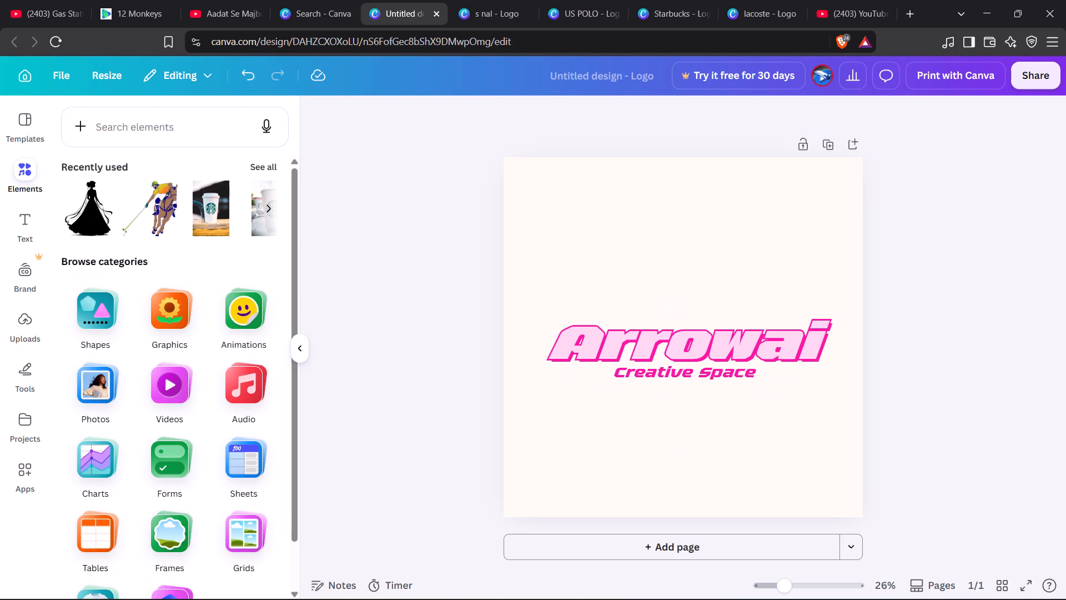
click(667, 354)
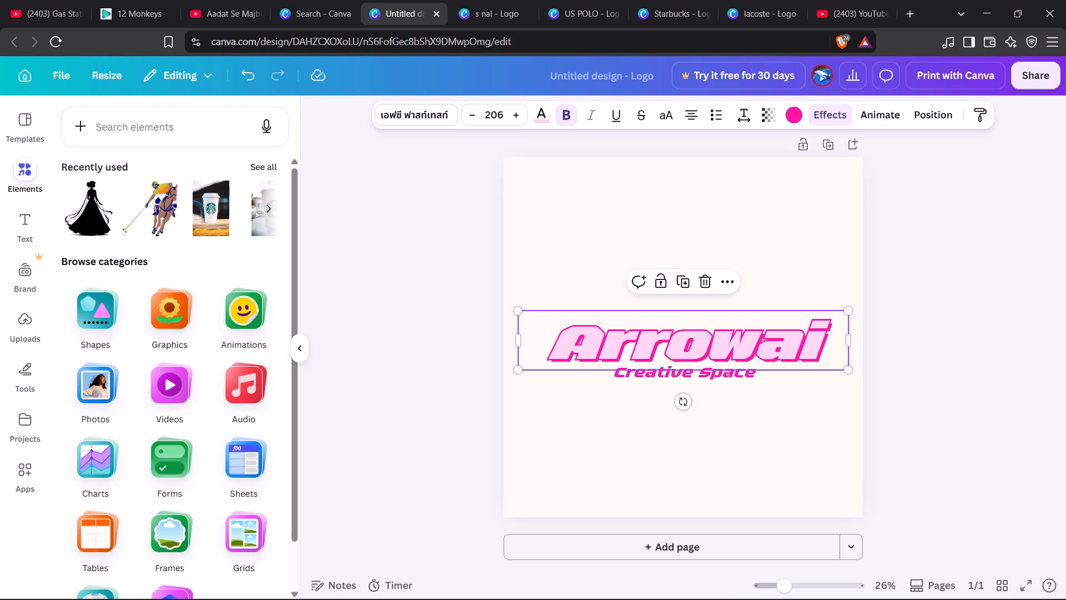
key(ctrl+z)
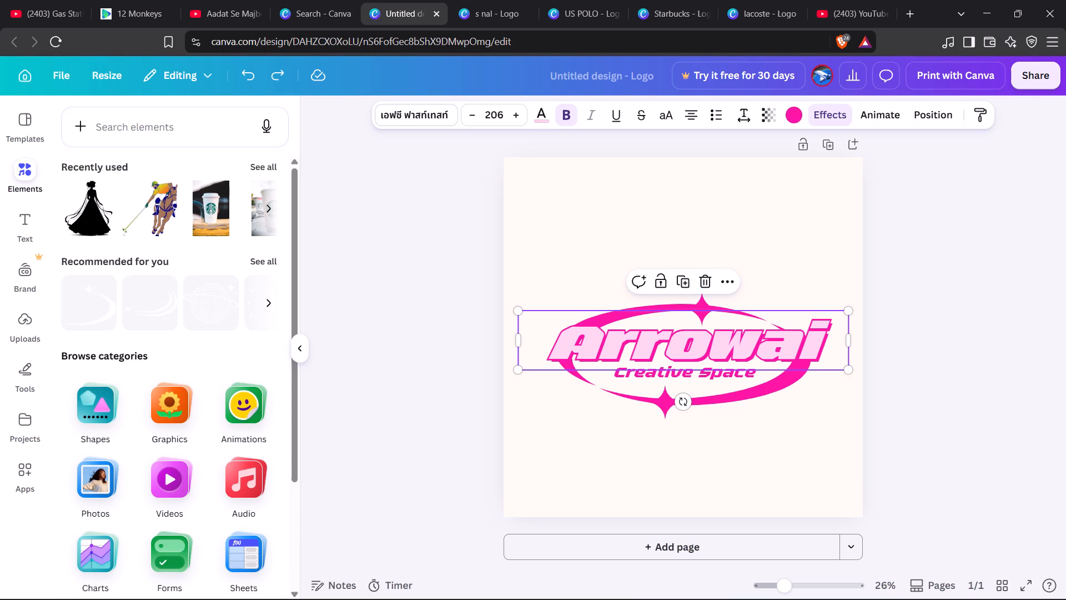
Clear all the text of the front outlined Arrowai wordmark and deselect it.
click(738, 344)
click(738, 344)
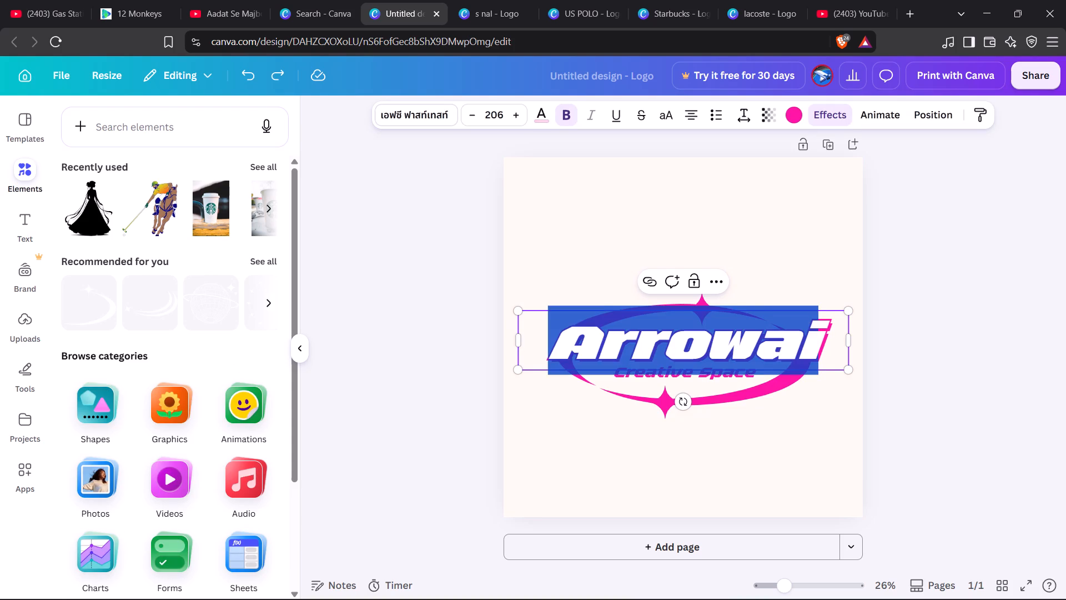
click(738, 344)
key(BackSpace)
key(BackSpace)
key(BackSpace)
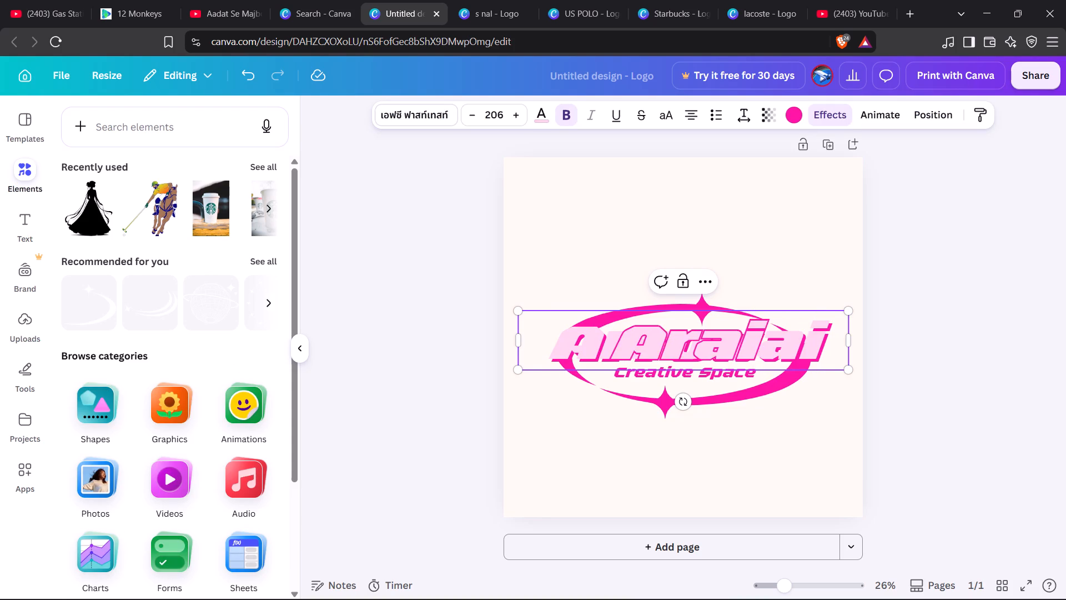
key(BackSpace)
key(BackSpace)
key(BackSpace)
key(BackSpace)
key(Right)
key(BackSpace)
key(BackSpace)
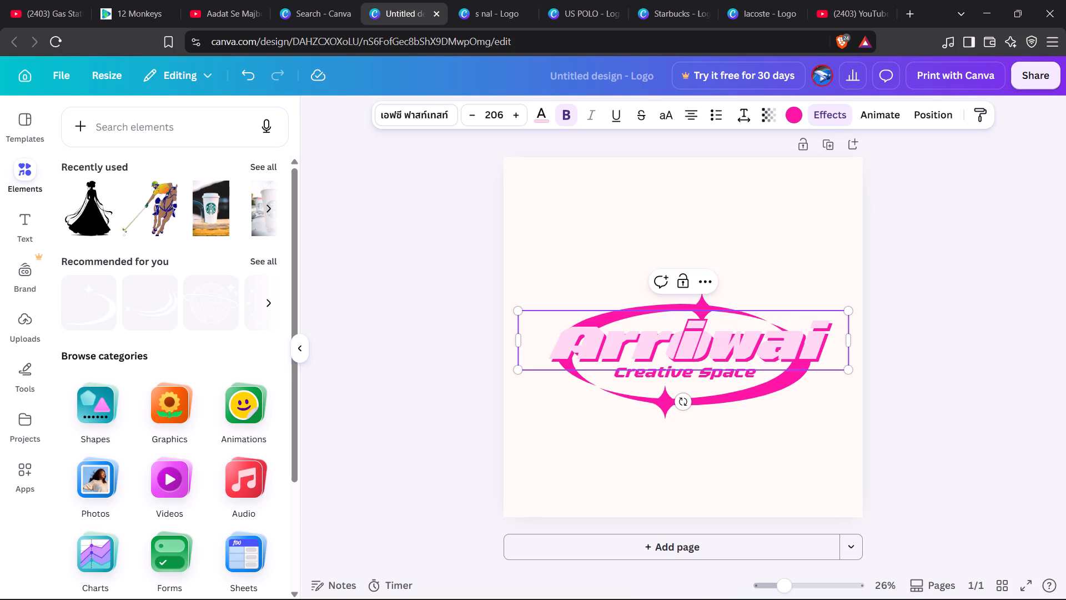
key(BackSpace)
key(Right)
key(Right)
key(BackSpace)
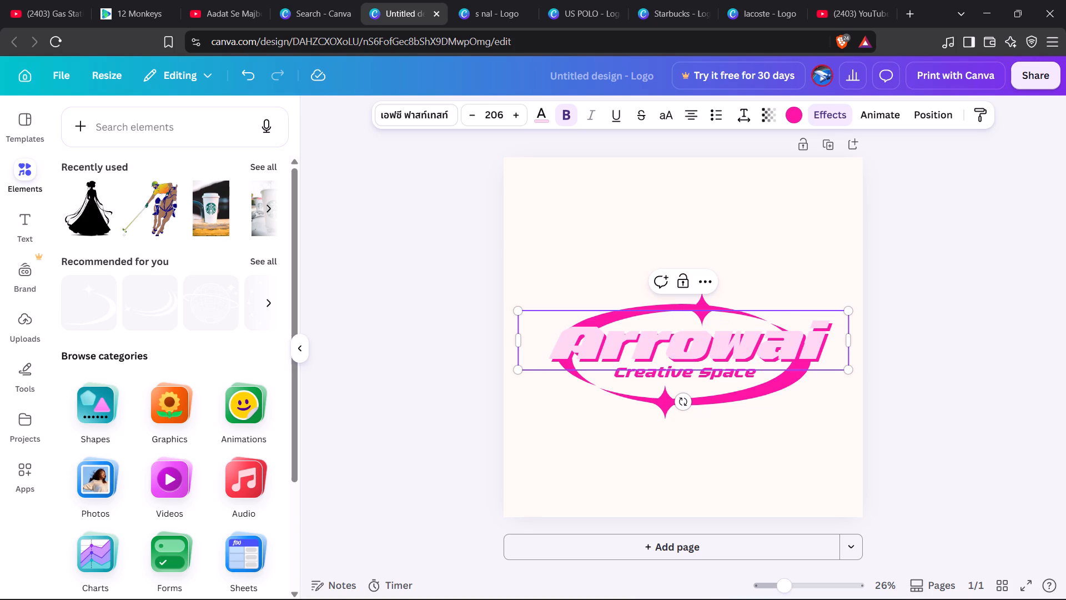
click(747, 354)
click(747, 354)
triple_click(747, 354)
click(741, 463)
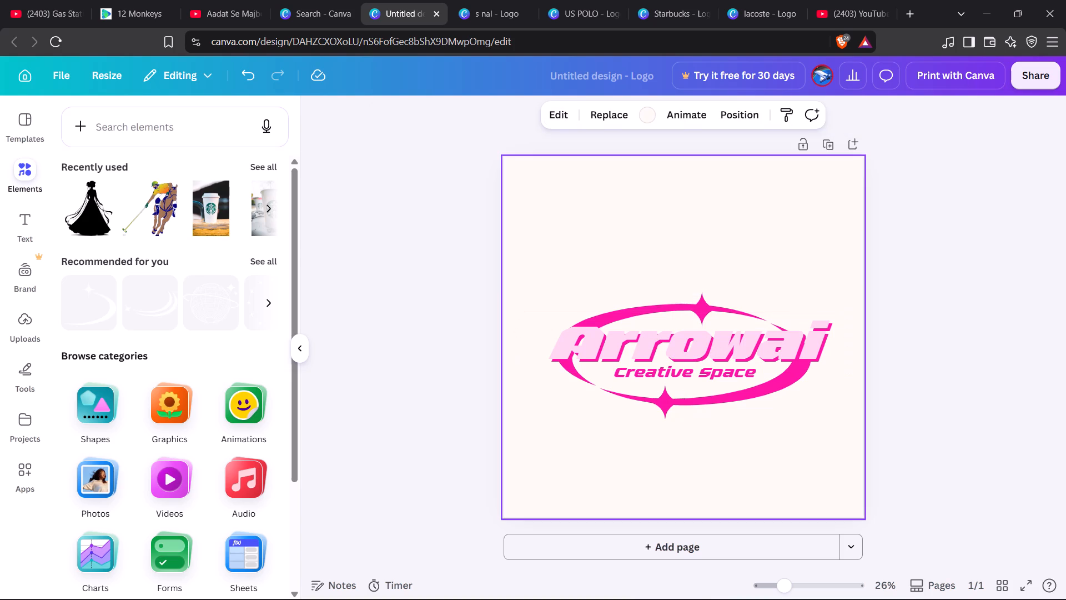
Replace the remaining Arrowai wordmark text with "Taken Take".
click(707, 349)
click(707, 349)
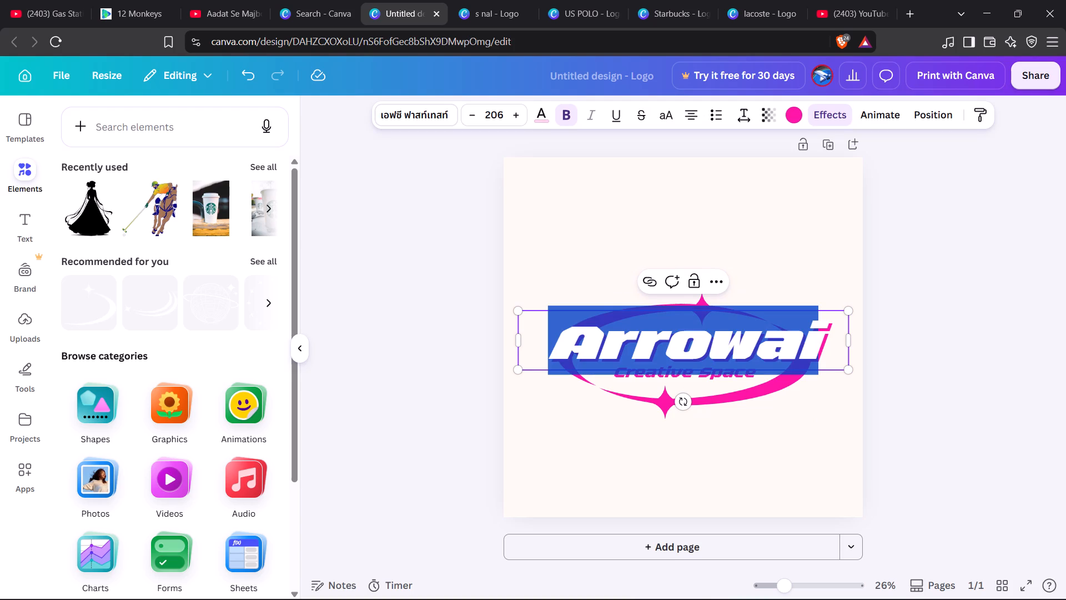
key(BackSpace)
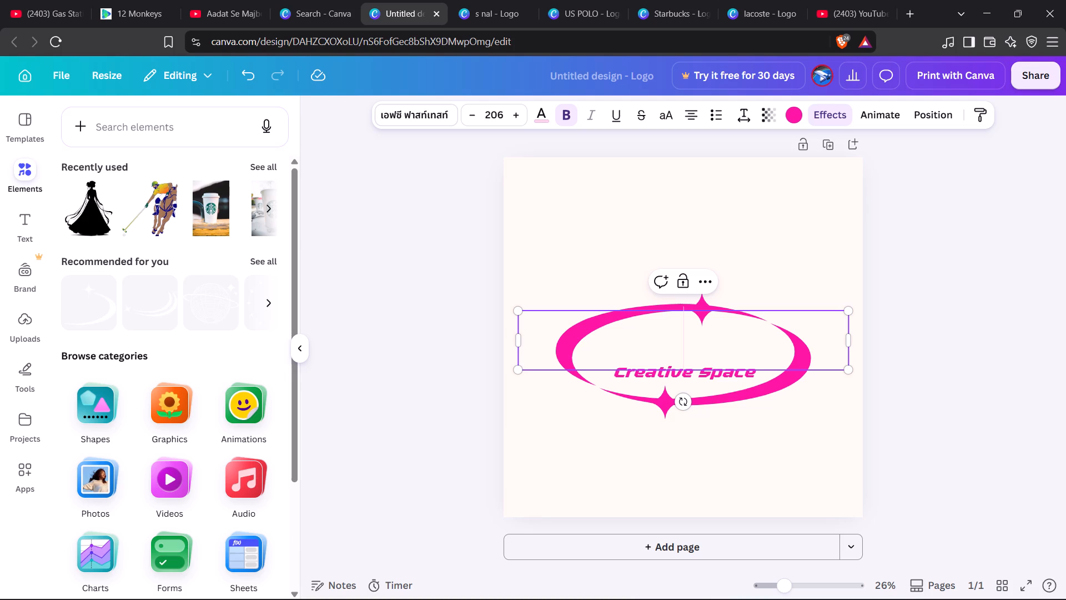
text(ta)
key(BackSpace)
key(BackSpace)
key(shift+r)
key(shift+BackSpace)
key(shift+t)
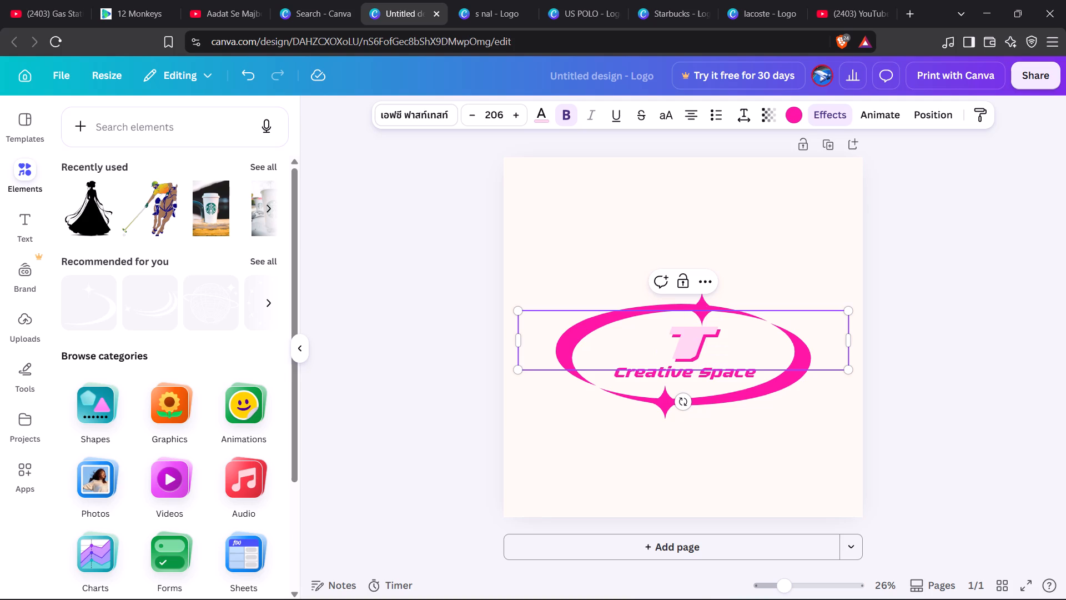
text(aken)
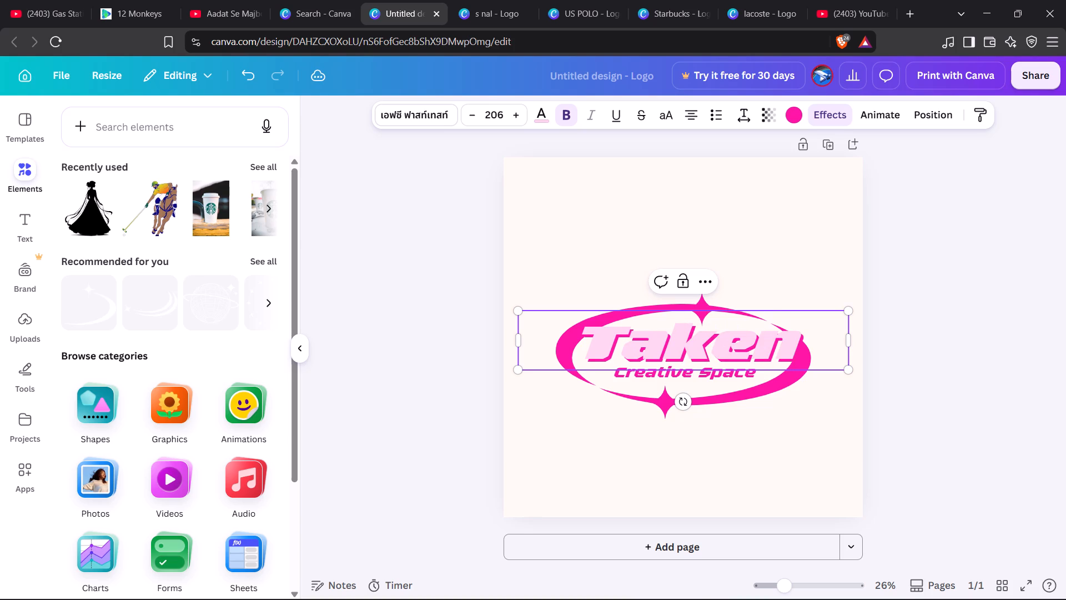
key(space)
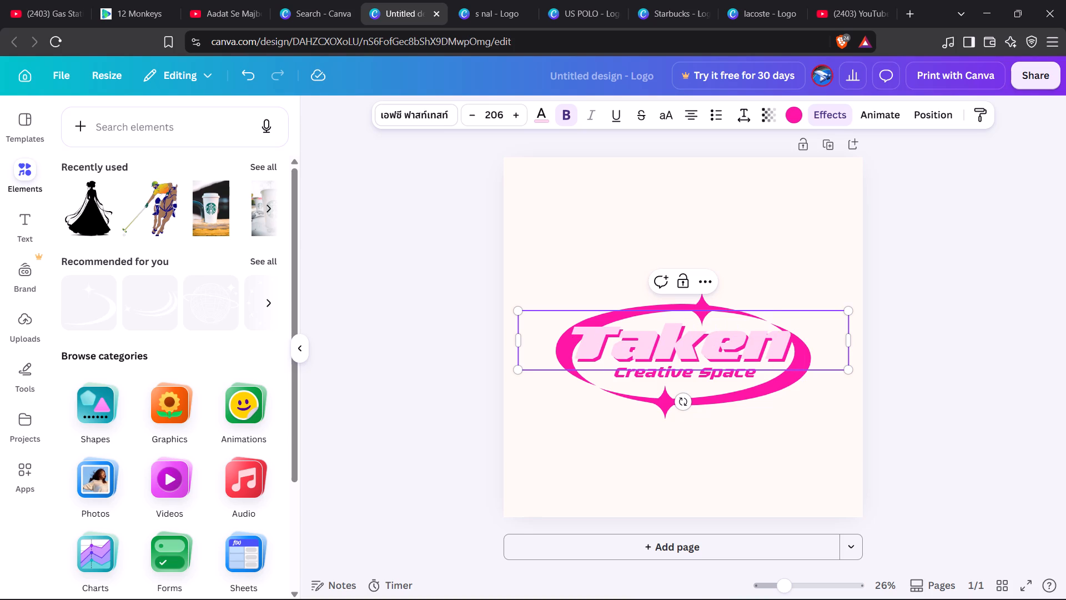
text(Ta)
text(ke)
Widen the wordmark text box past the page's left edge so Taken Take fits on one line.
drag(515, 379, 419, 378)
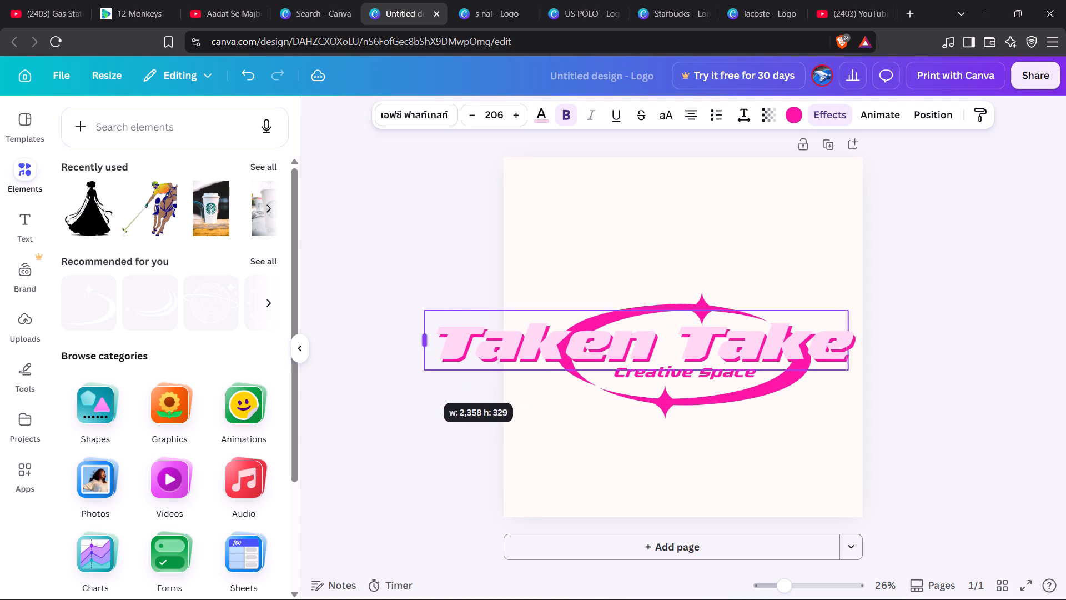
drag(419, 378, 411, 379)
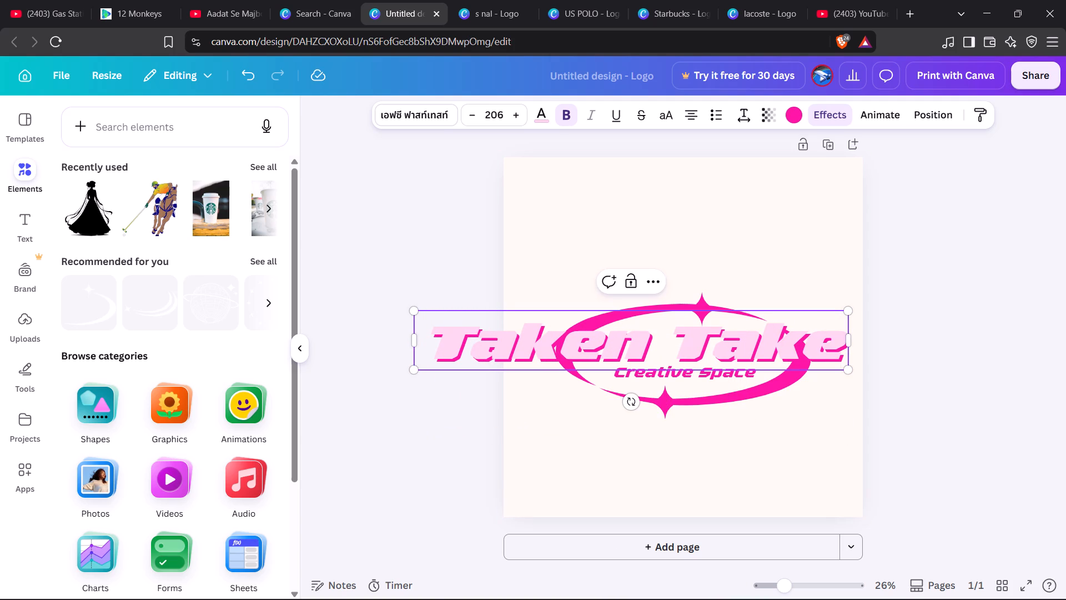
Move the Taken Take wordmark rightward so it sits more centrally across the page and oval graphic.
drag(657, 368, 672, 367)
drag(665, 366, 682, 366)
drag(681, 370, 704, 368)
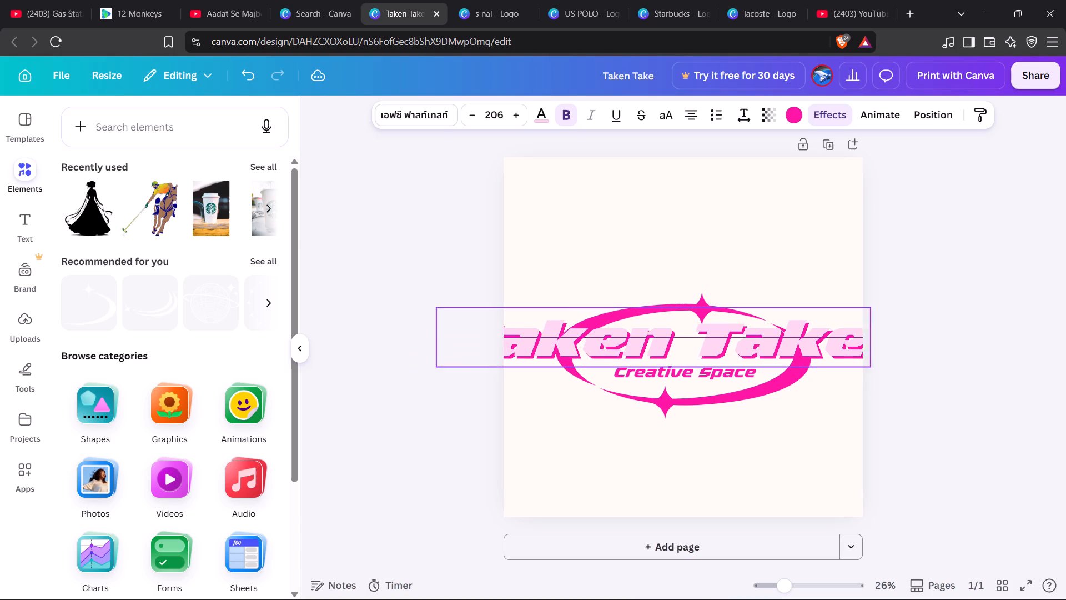
drag(704, 368, 705, 368)
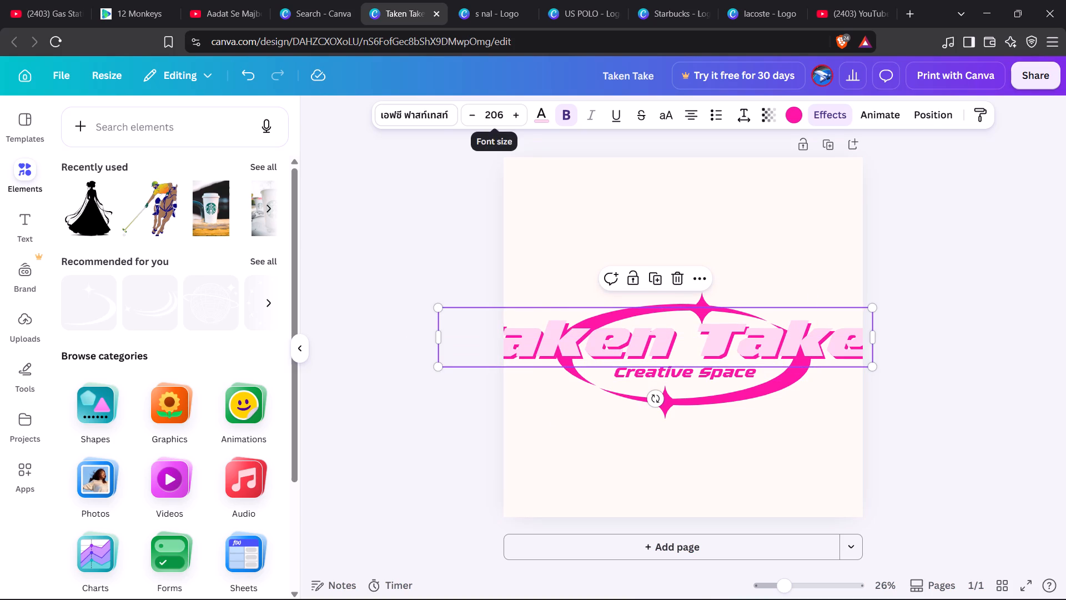
Set the Taken Take wordmark's font size to 150.
click(495, 121)
text(150)
key(Return)
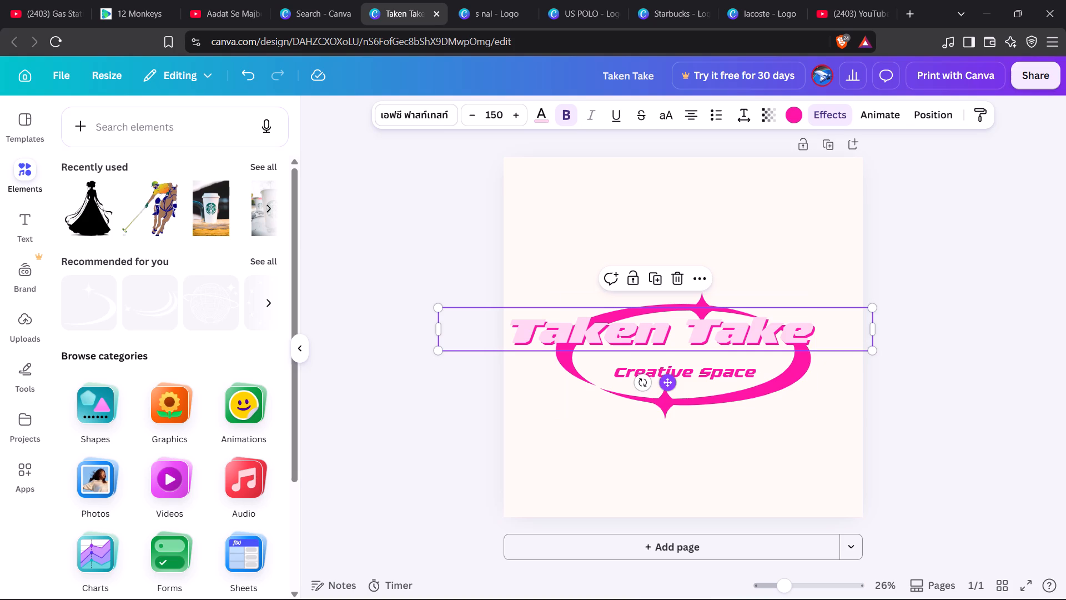
Move the resized Taken Take wordmark down and rightward to centre it across the pink oval, and deselect it.
drag(666, 383, 683, 402)
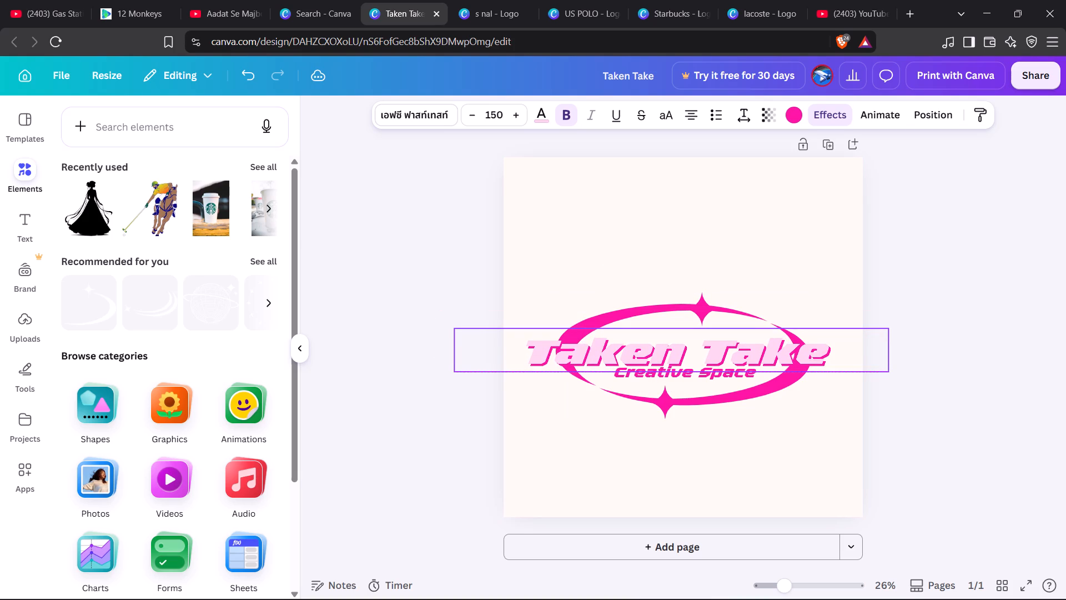
drag(683, 402, 688, 401)
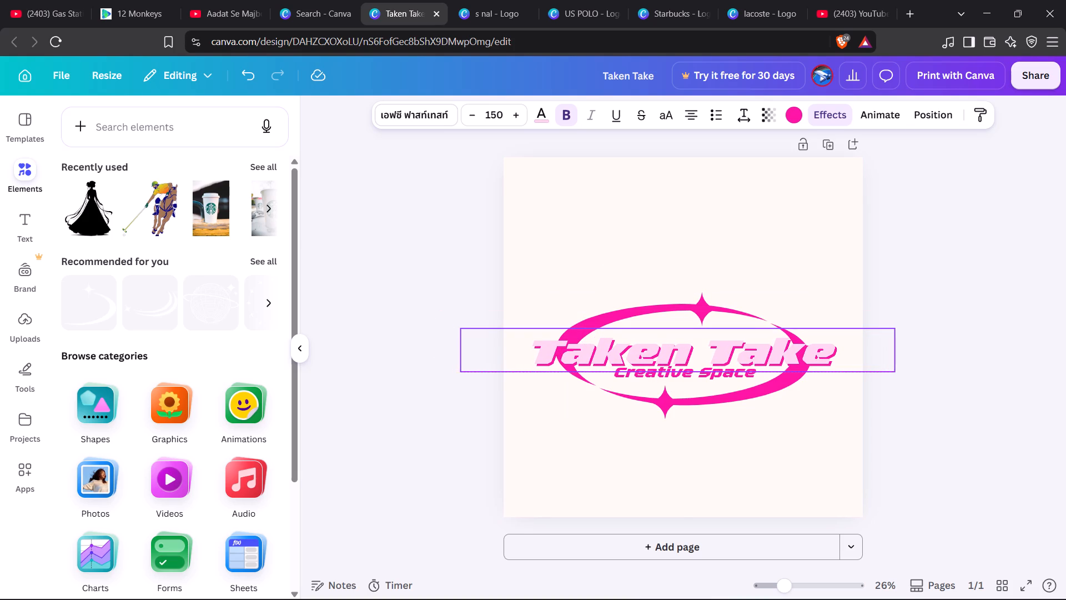
drag(688, 401, 687, 401)
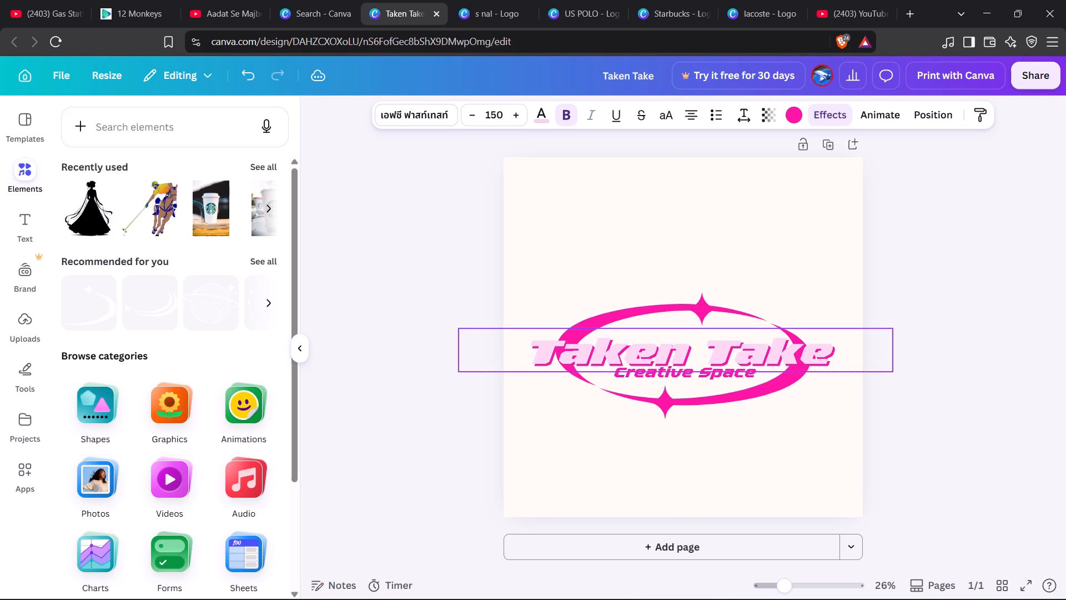
drag(687, 401, 688, 401)
click(928, 414)
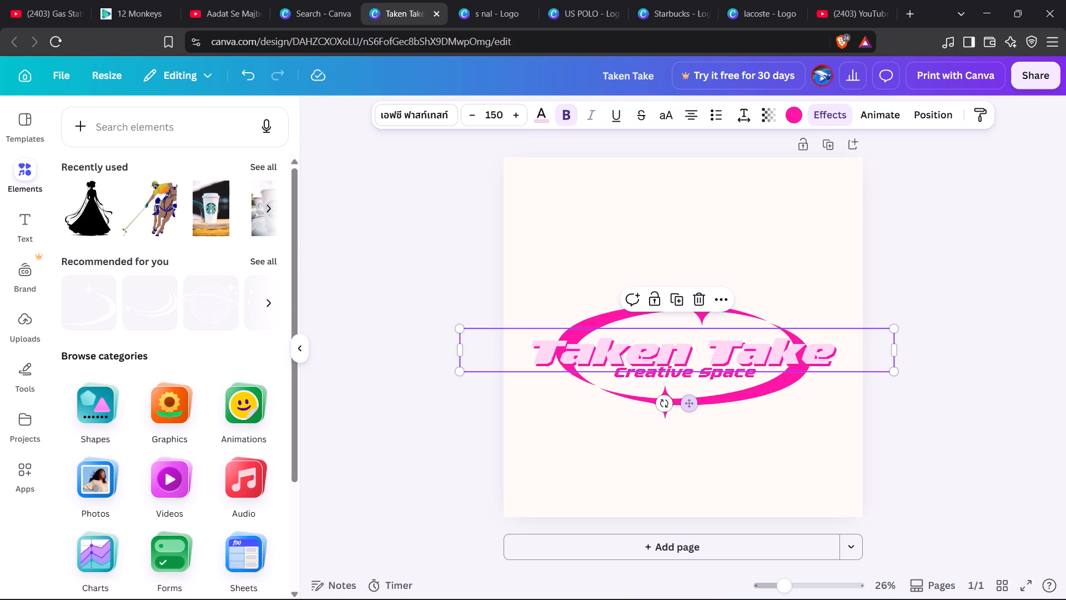
Nudge the Taken Take wordmark upward in small increments until it clears the Creative Space tagline.
click(793, 354)
key(Up)
key(Up)
key(Up)
key(Up)
key(Up)
key(Up)
key(Up)
key(Up)
key(Up)
key(Up)
key(Up)
key(Up)
key(Up)
key(Up)
key(Up)
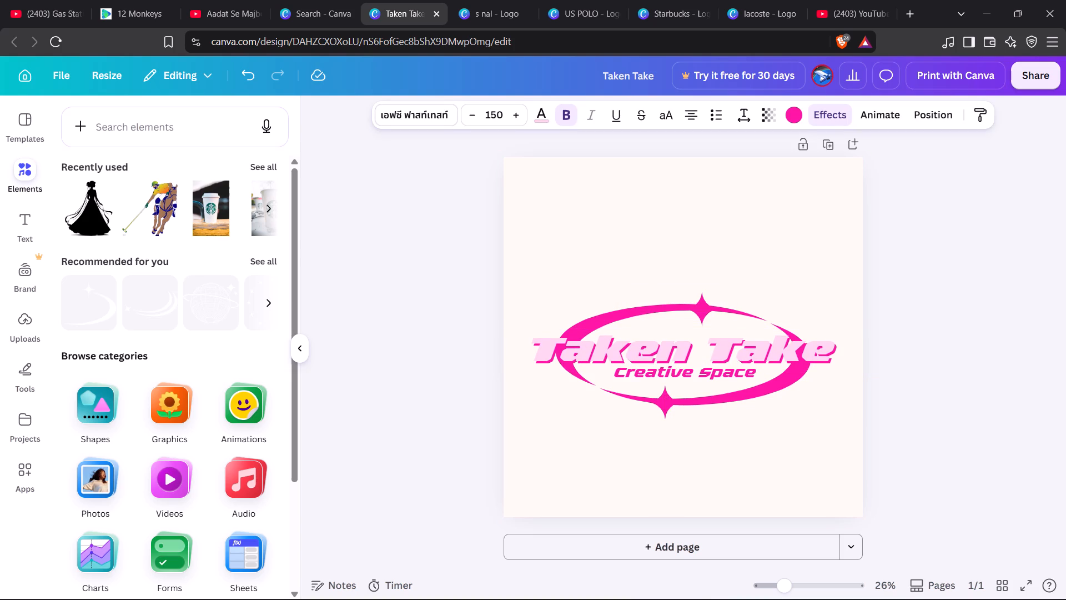
key(Up)
key(Up)
key(Up)
key(Up)
key(Up)
key(Up)
key(Up)
key(Up)
key(Up)
key(Up)
key(Up)
key(Up)
key(Up)
key(Up)
key(Up)
key(Up)
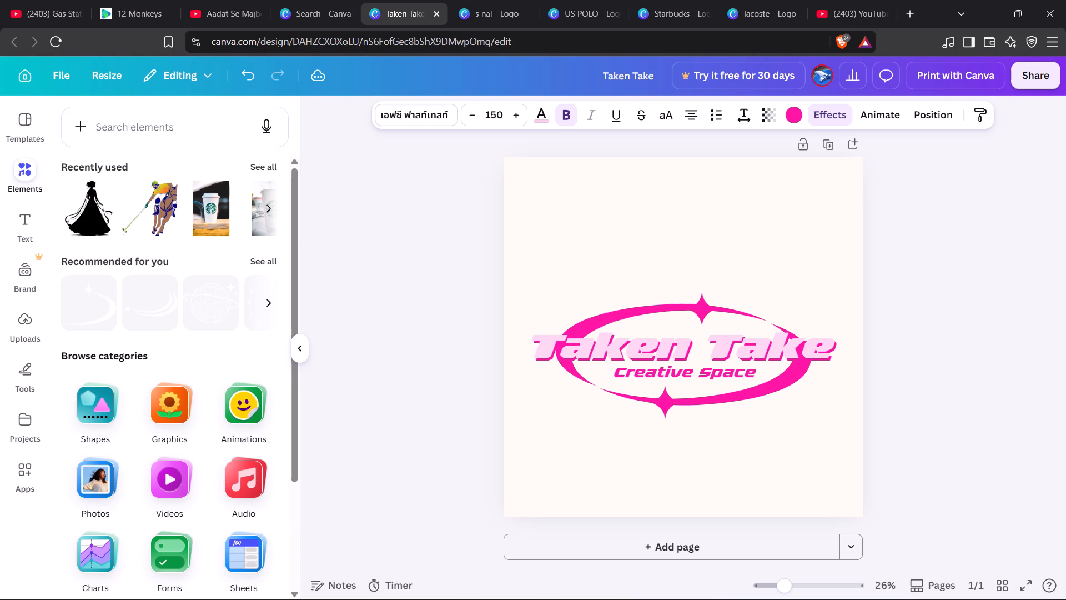
key(Down)
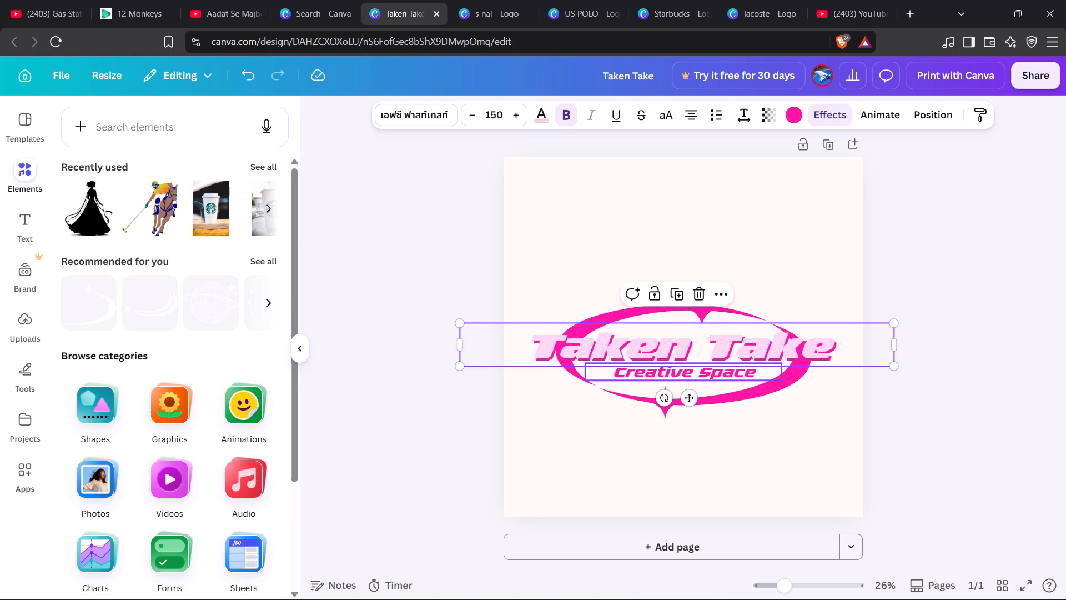
Replace the Creative Space tagline text with "Experience Fight" and deselect it.
click(714, 376)
click(714, 376)
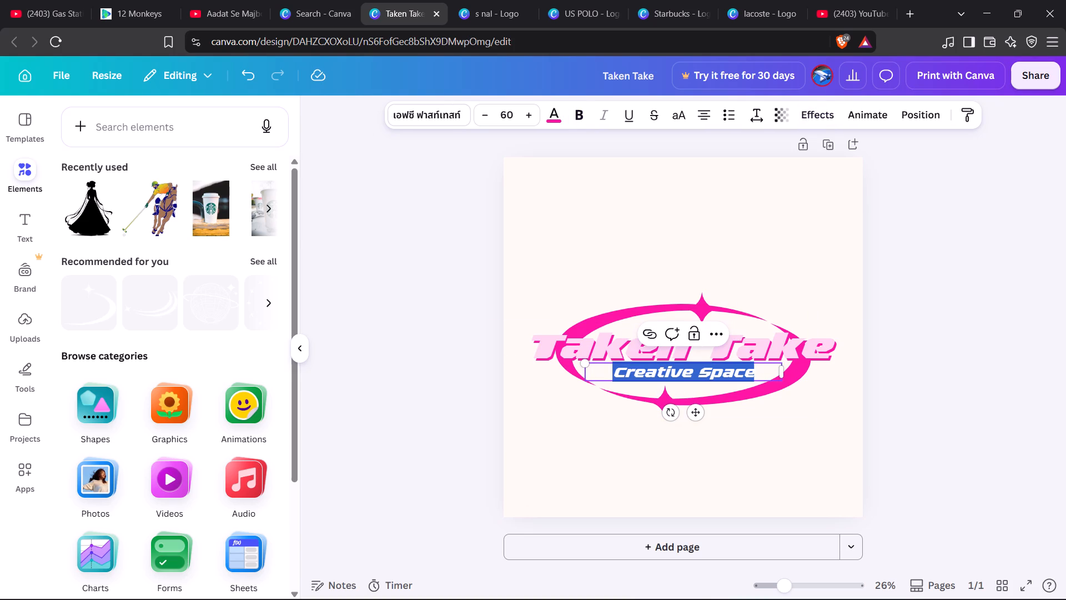
key(BackSpace)
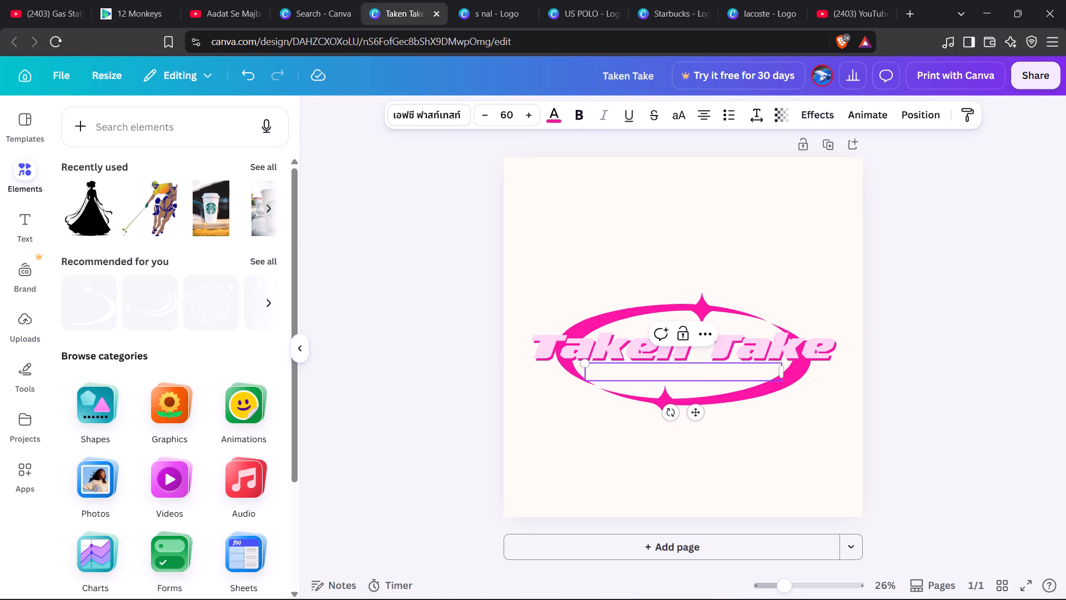
key(shift+e)
text(xp)
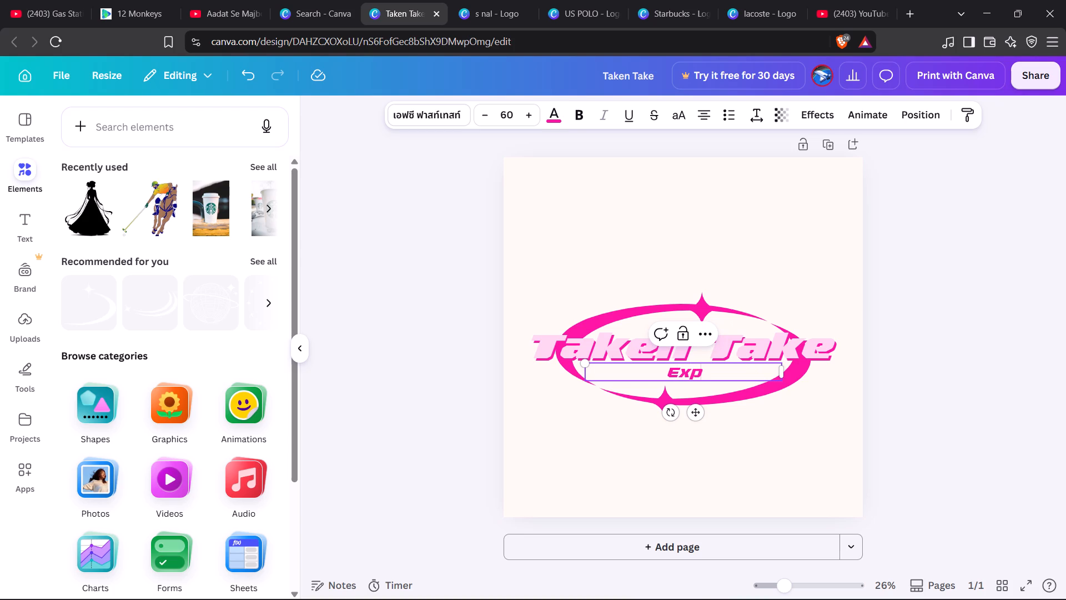
text(erien)
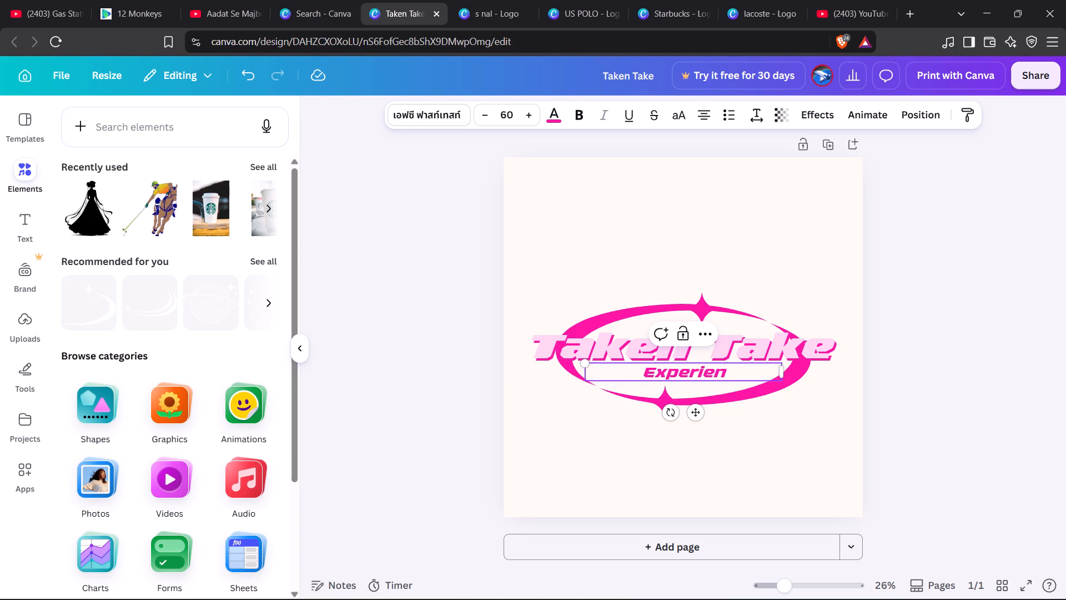
text(ce)
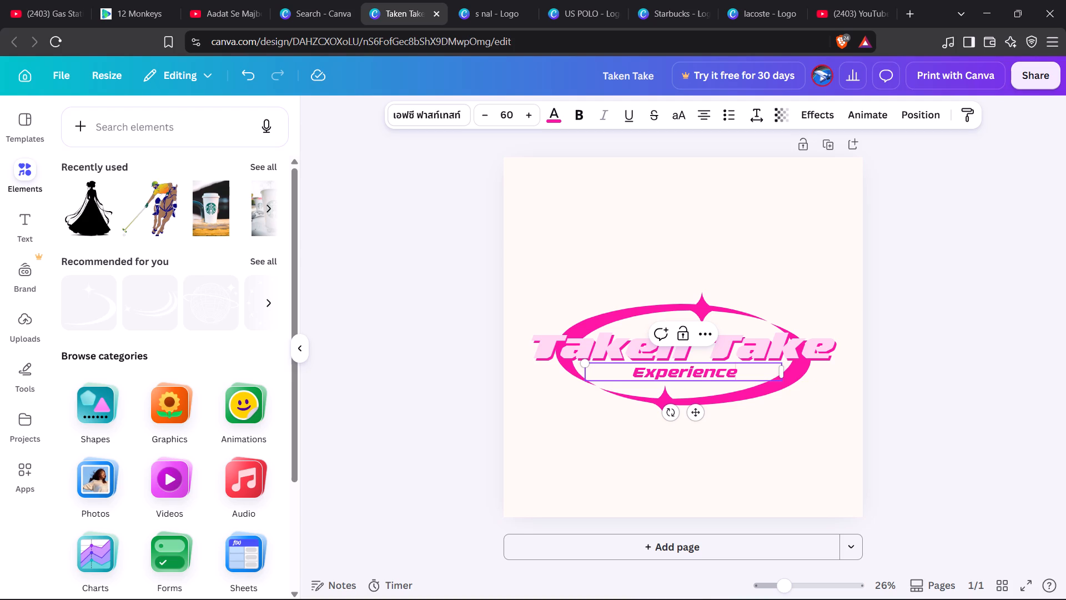
key(space)
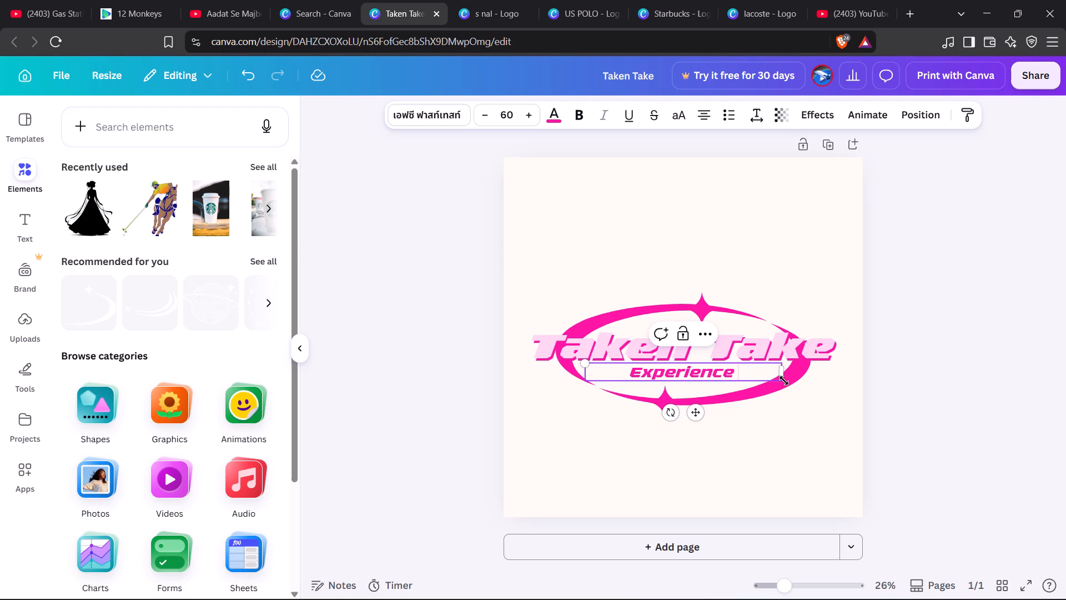
text(Fi)
key(g)
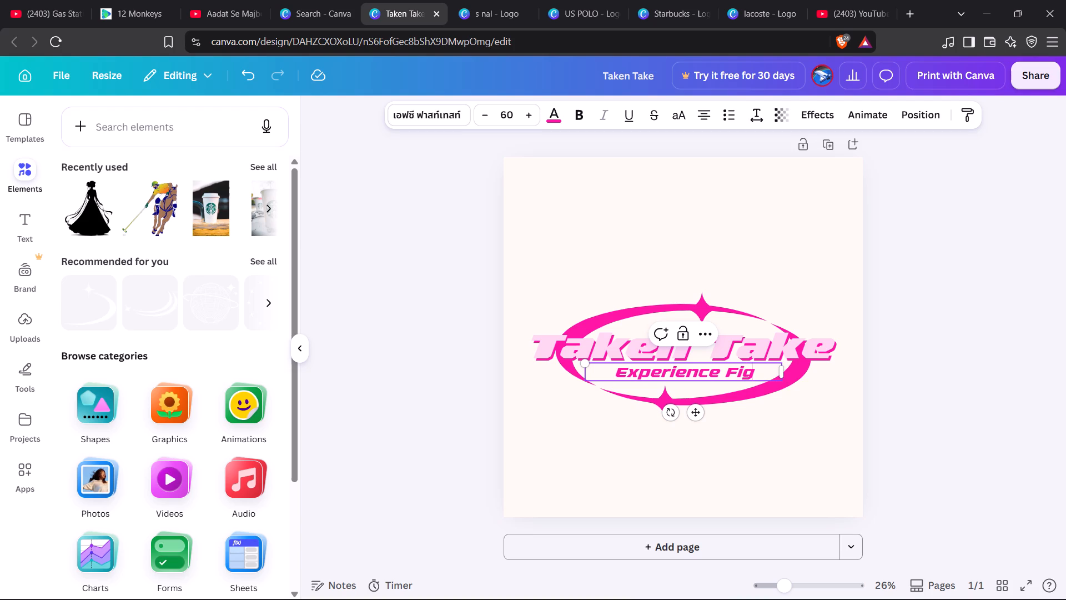
text(ht)
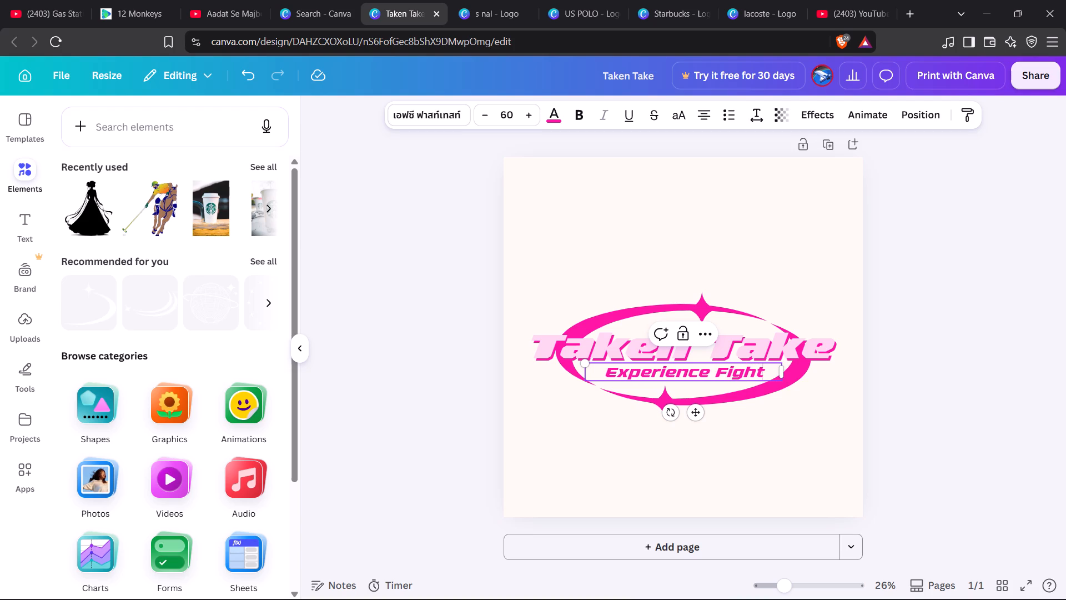
click(944, 453)
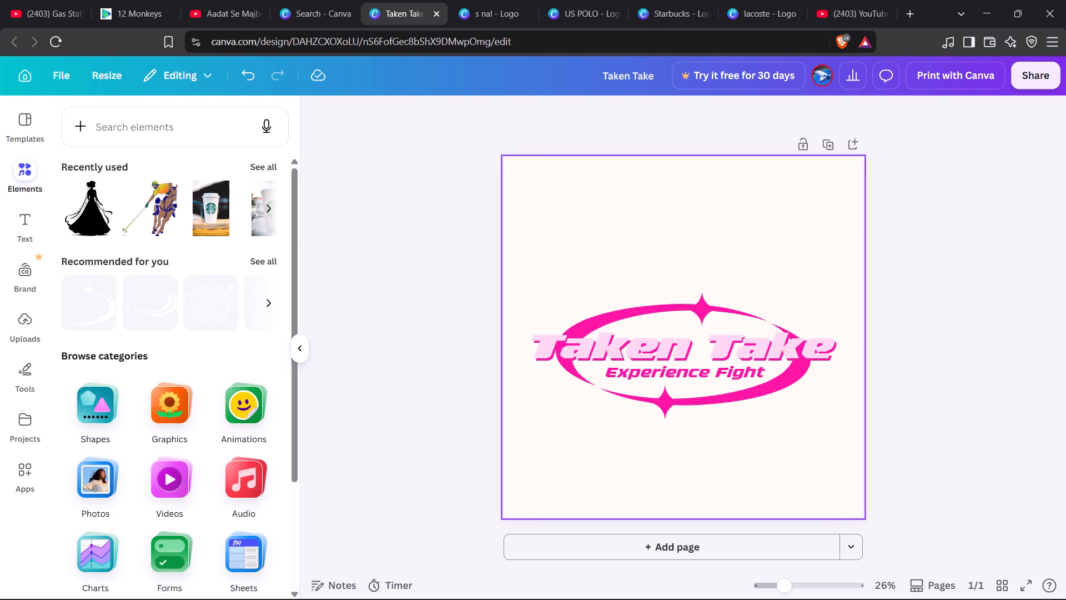
click(911, 259)
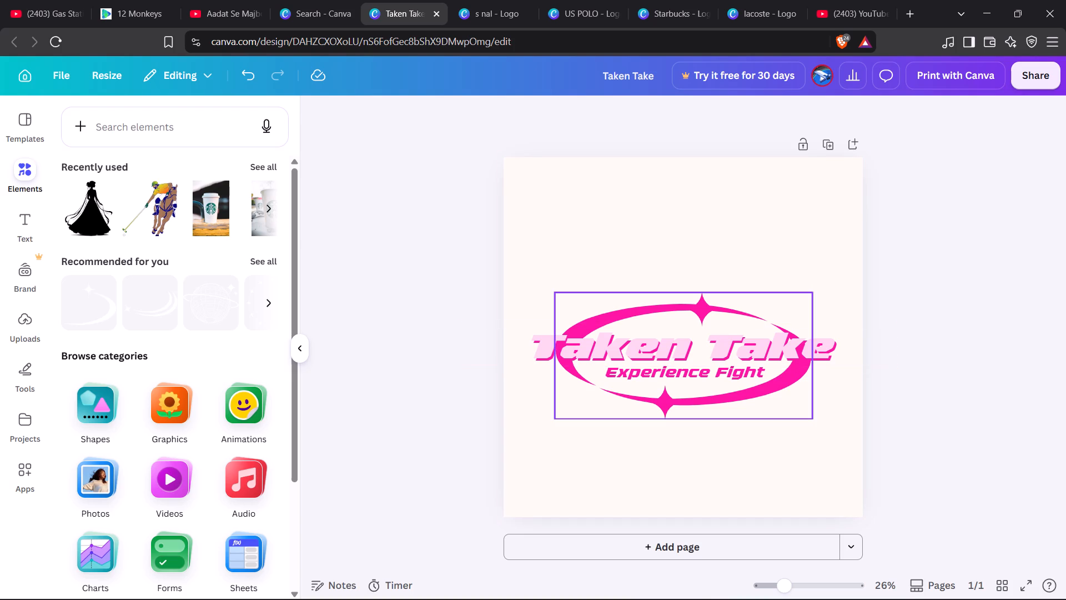
From the pink oval graphic's colour options, add dark purple #5D197D to the Brand Kit colour palette and save it.
click(785, 381)
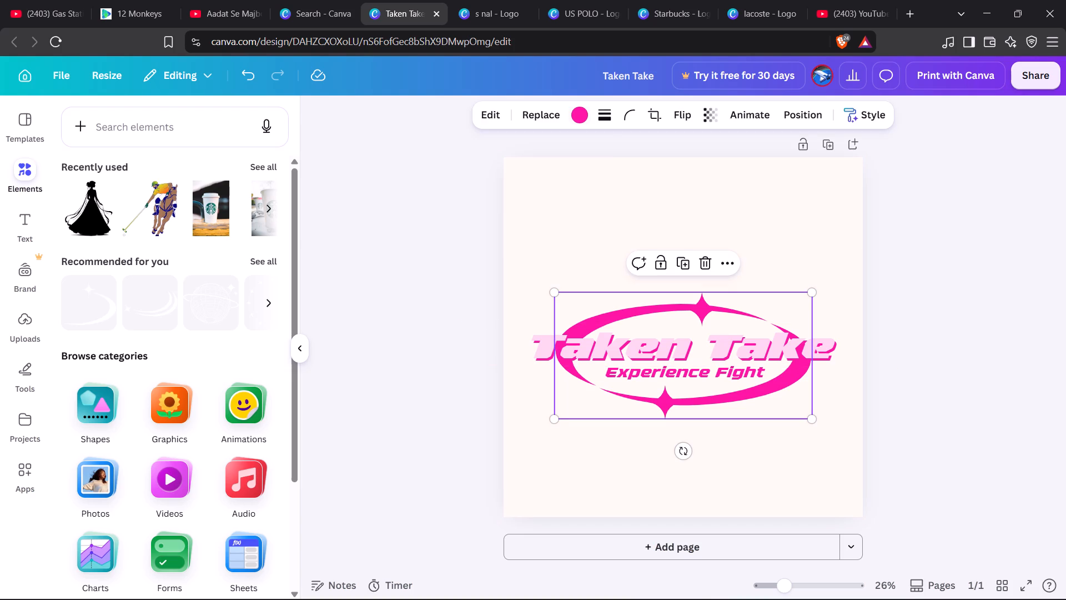
click(577, 120)
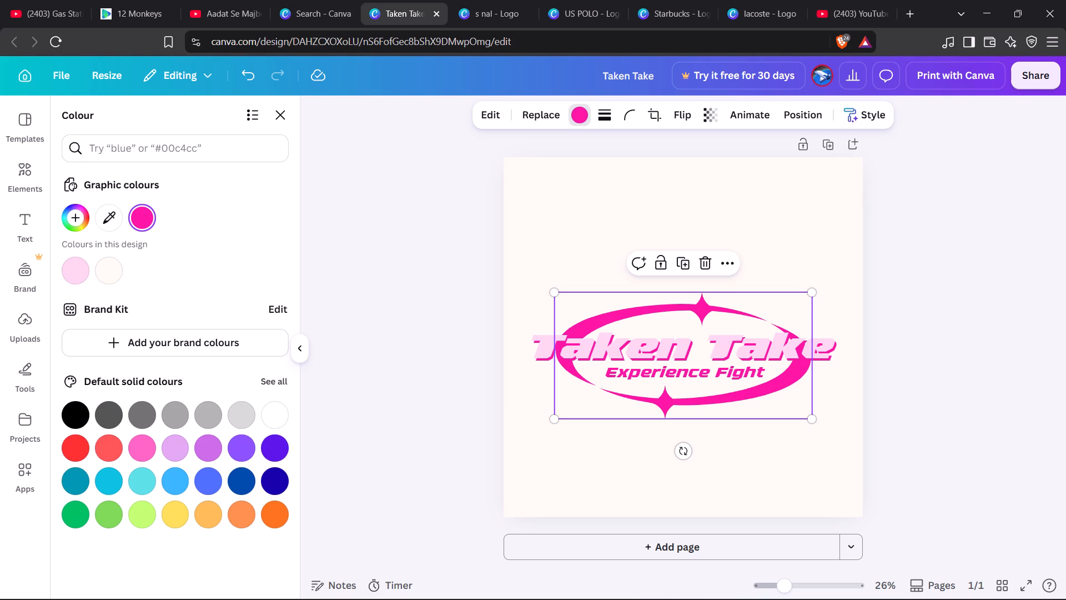
scroll(243, 421, down, 1)
scroll(158, 424, down, 2)
click(192, 349)
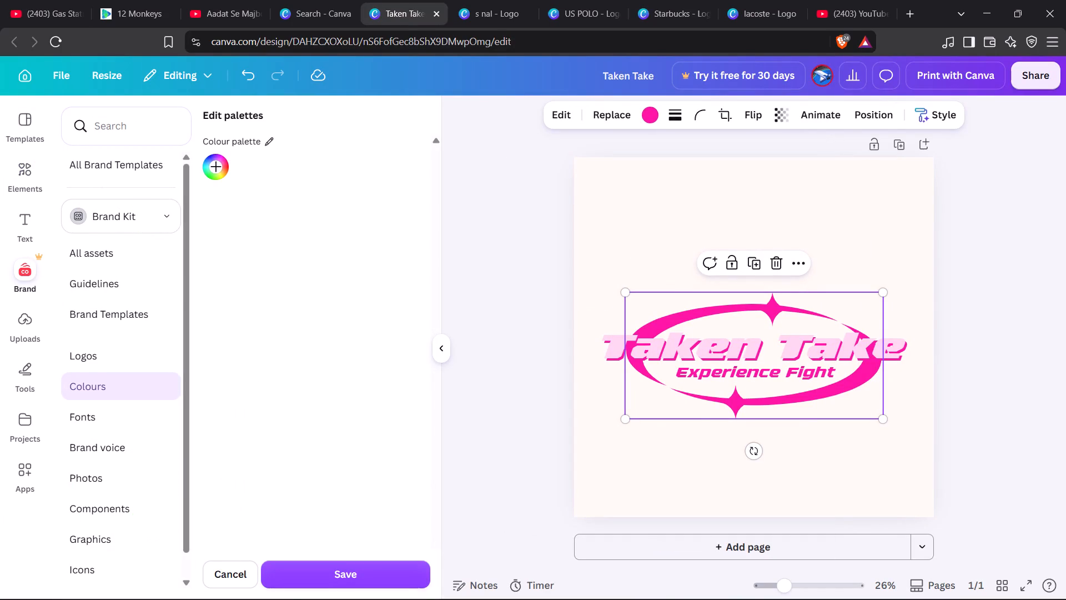
click(219, 159)
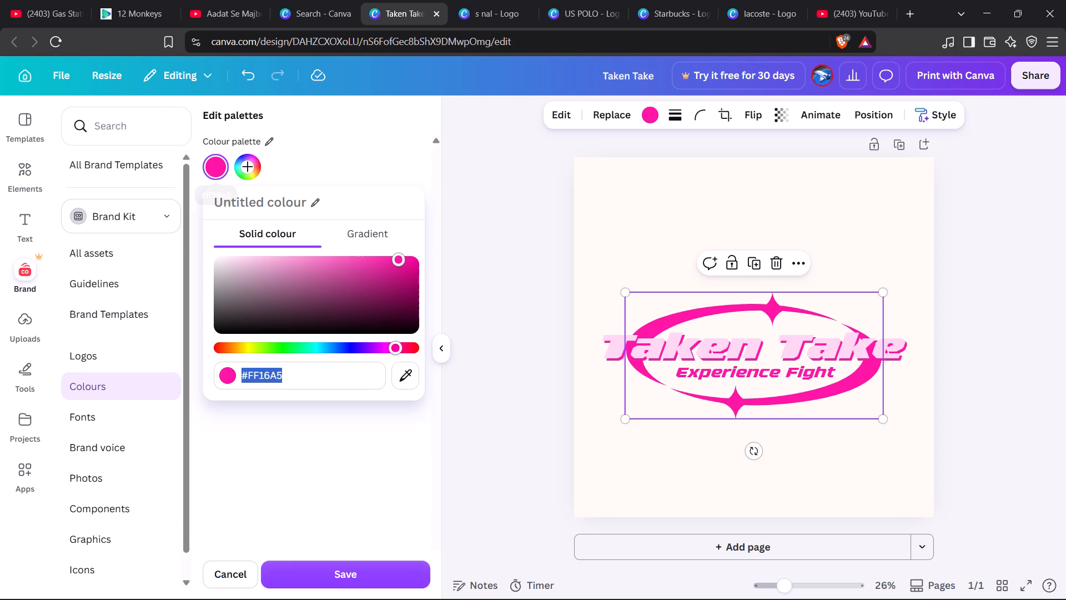
drag(395, 347, 383, 349)
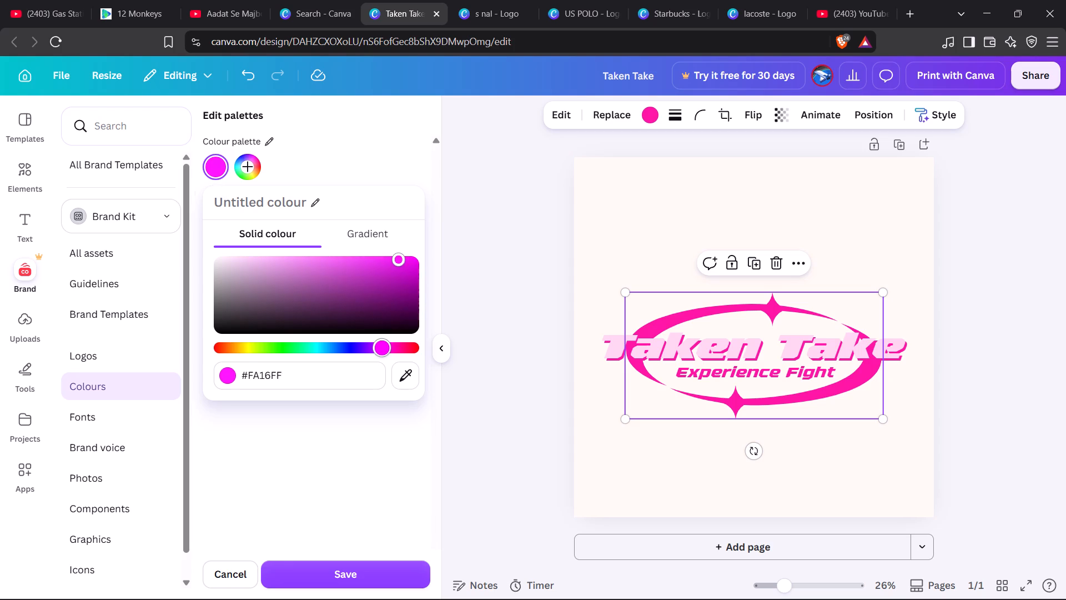
drag(383, 349, 374, 352)
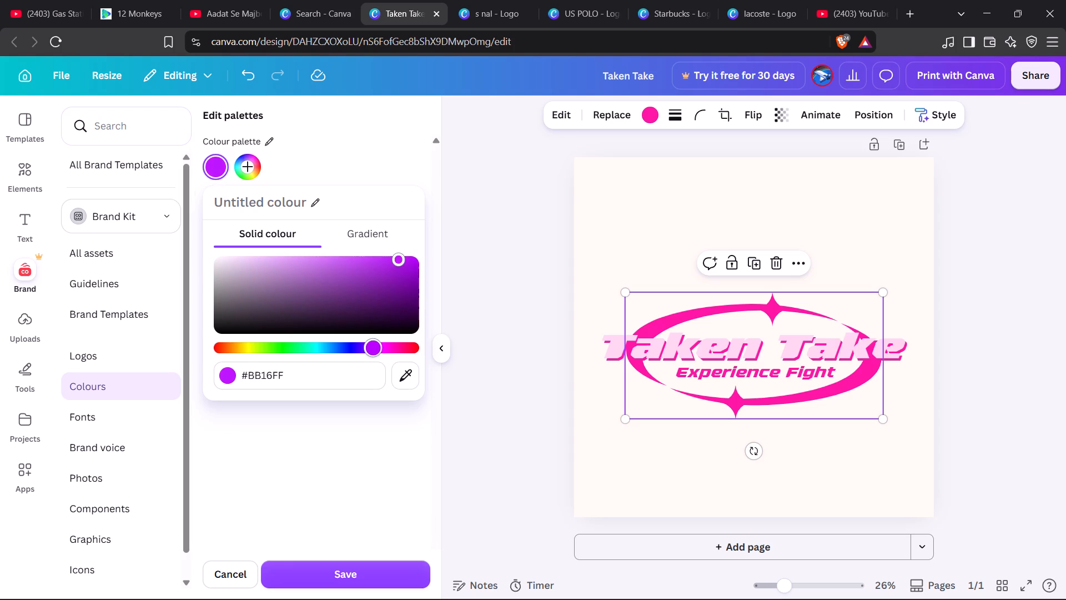
drag(374, 352, 376, 351)
drag(376, 351, 373, 350)
drag(399, 257, 391, 294)
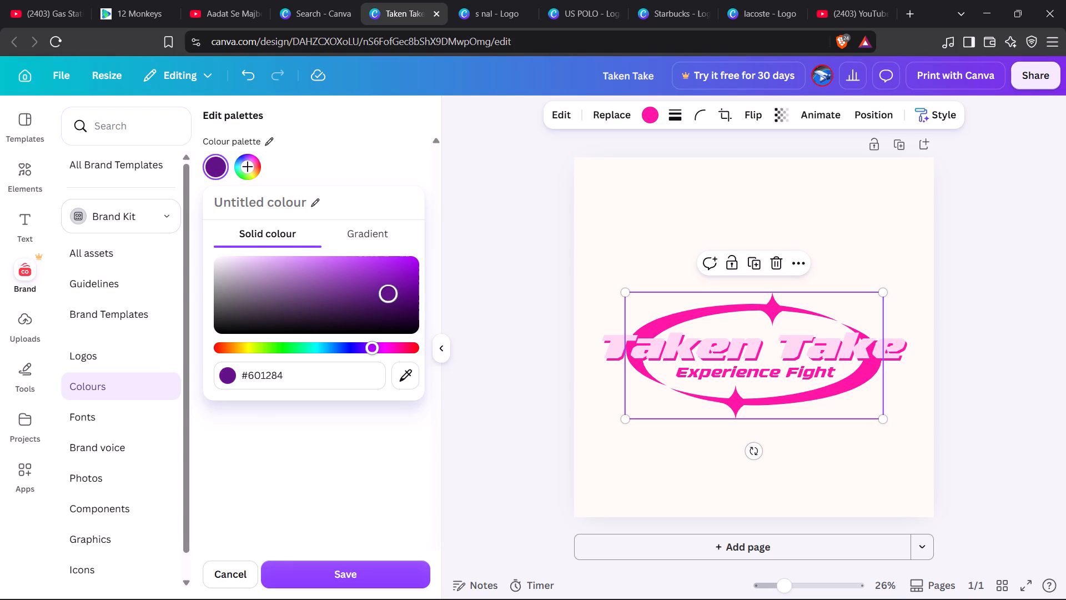
drag(391, 294, 379, 296)
click(357, 568)
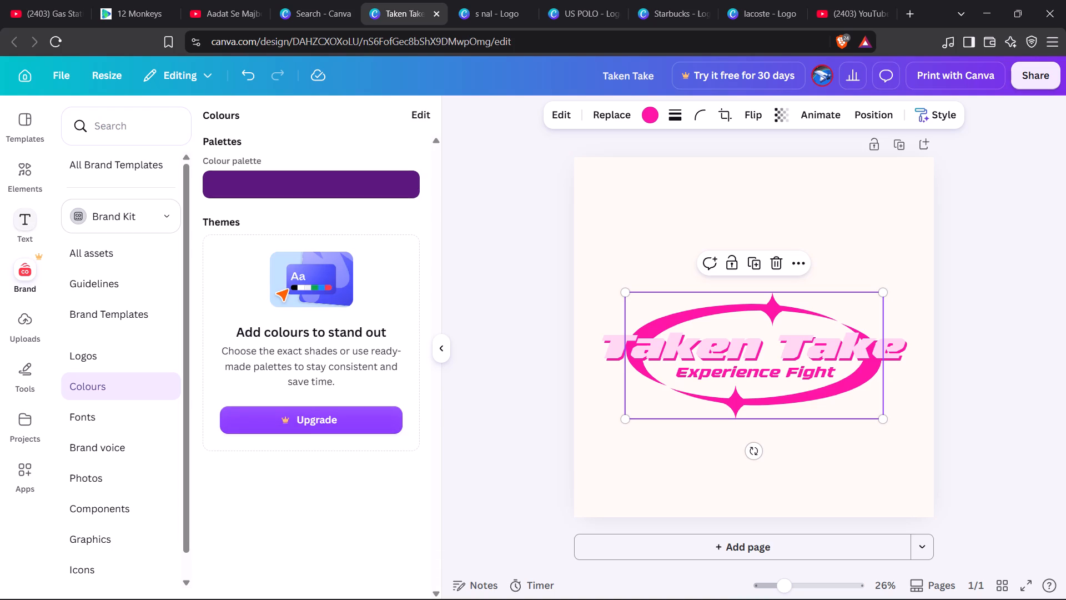
Recolour the pink oval graphic with the dark eggplant purple #2c0a71 from the full set of default solid colours.
click(23, 186)
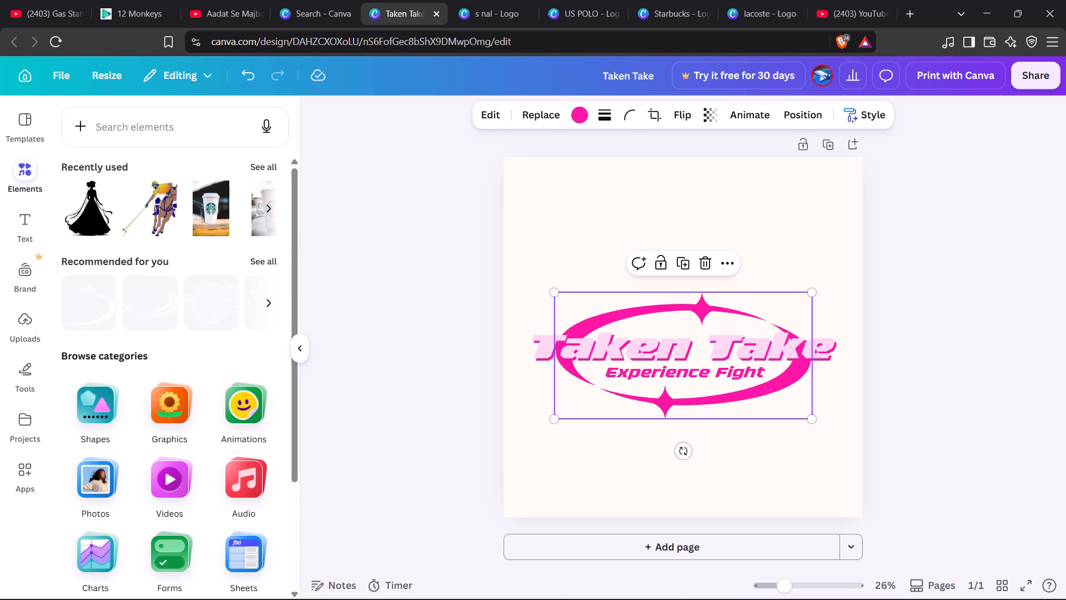
click(581, 117)
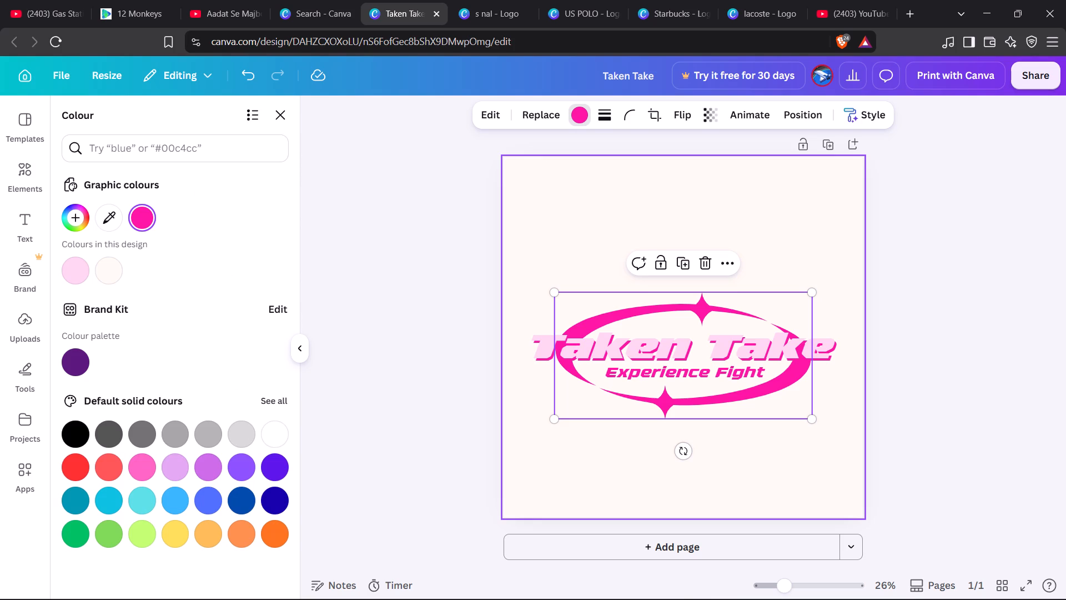
click(268, 401)
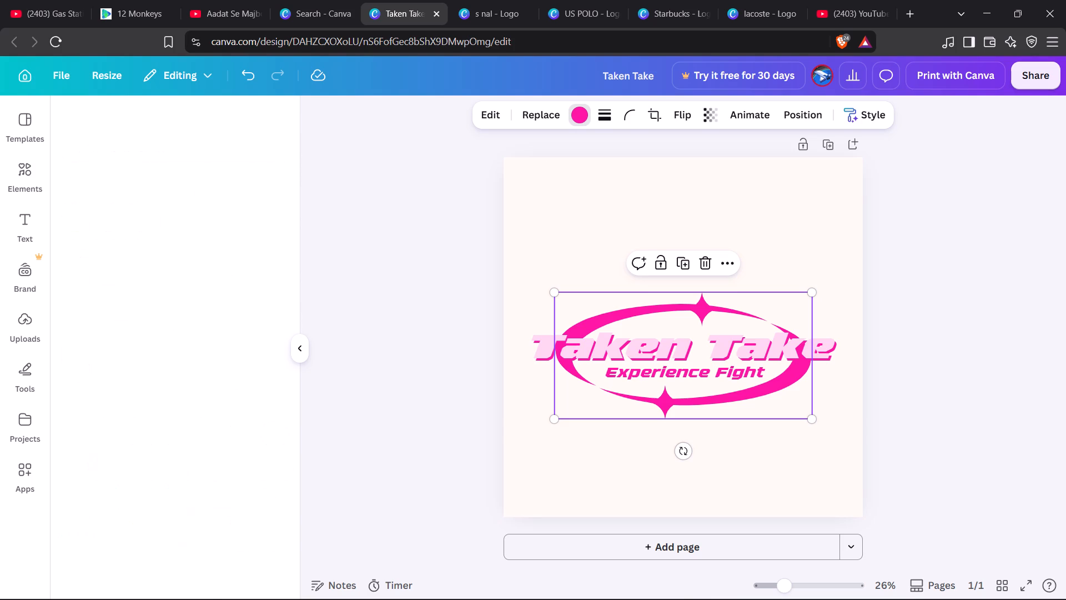
scroll(228, 248, down, 4)
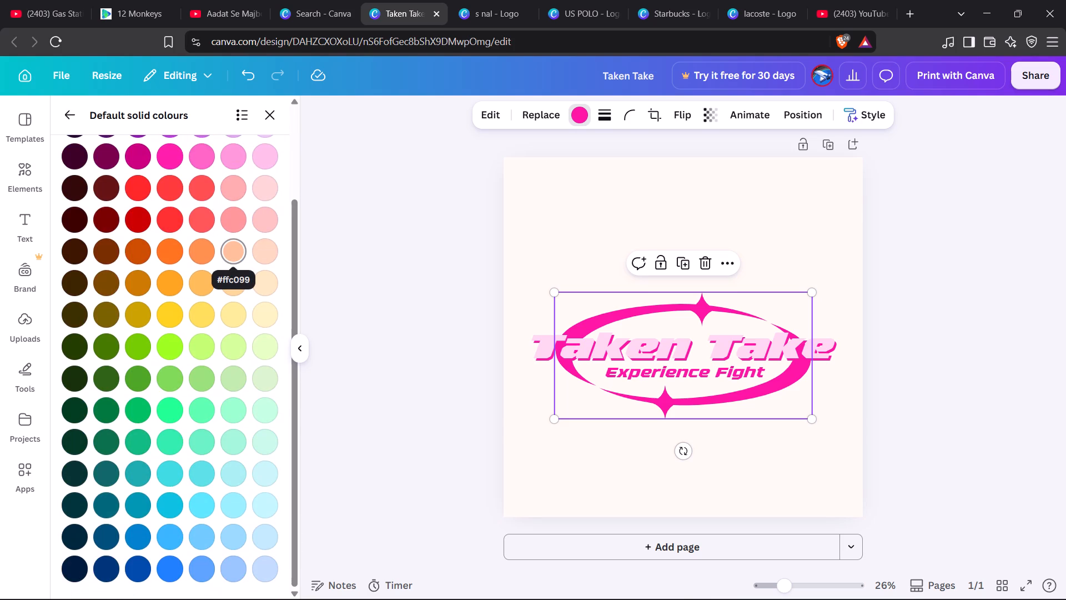
scroll(218, 298, up, 1)
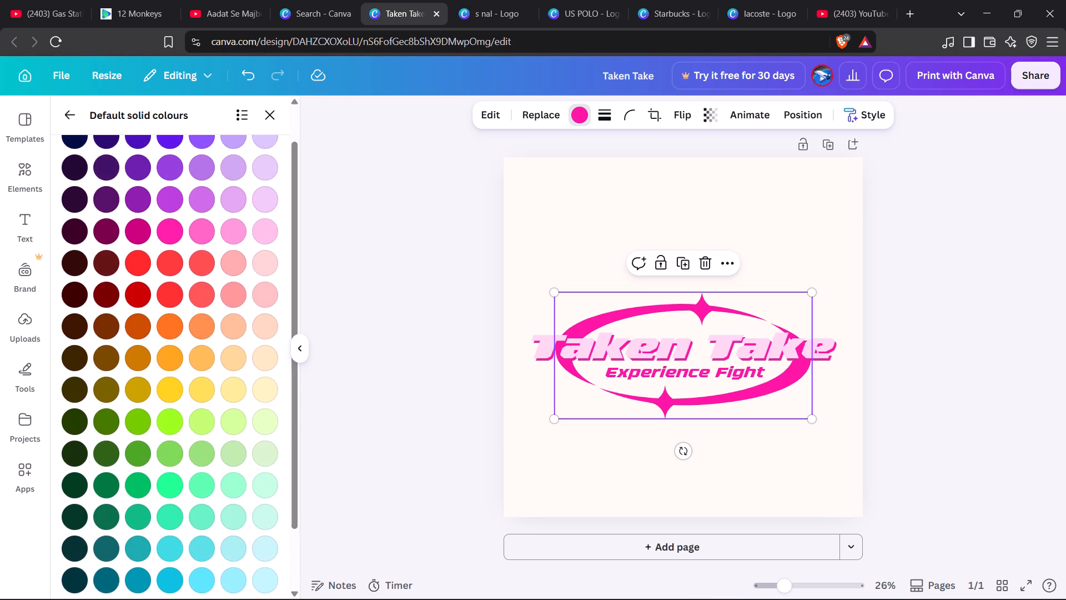
scroll(218, 298, up, 1)
click(100, 211)
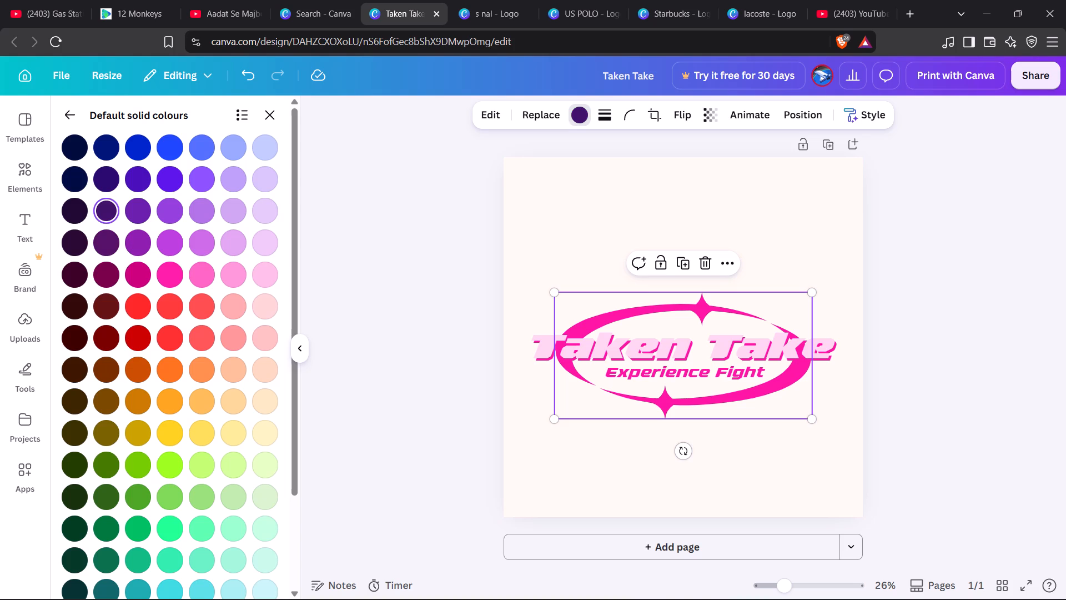
click(138, 207)
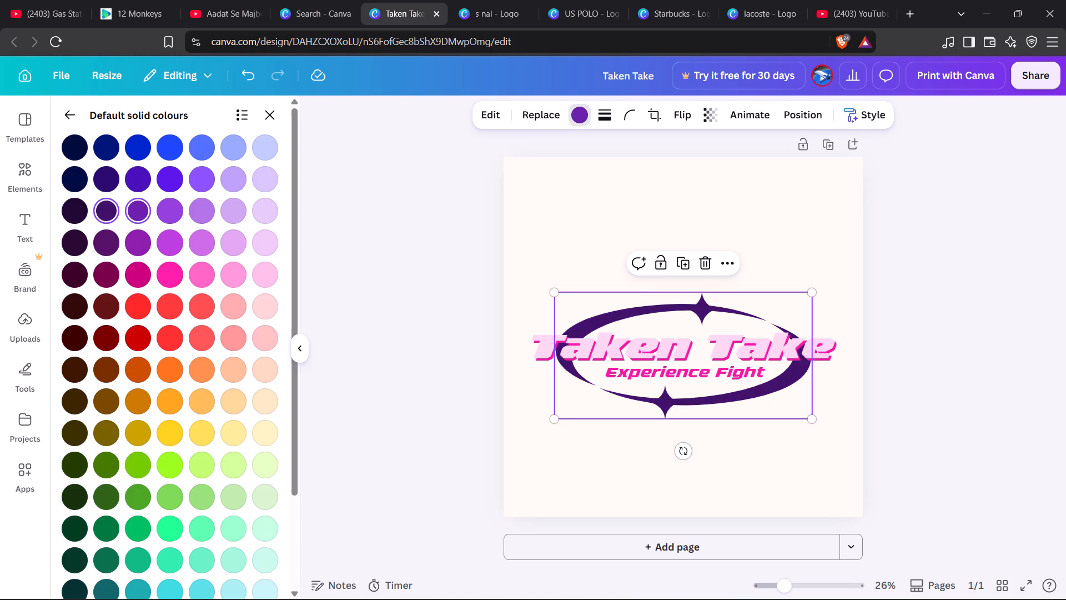
click(114, 186)
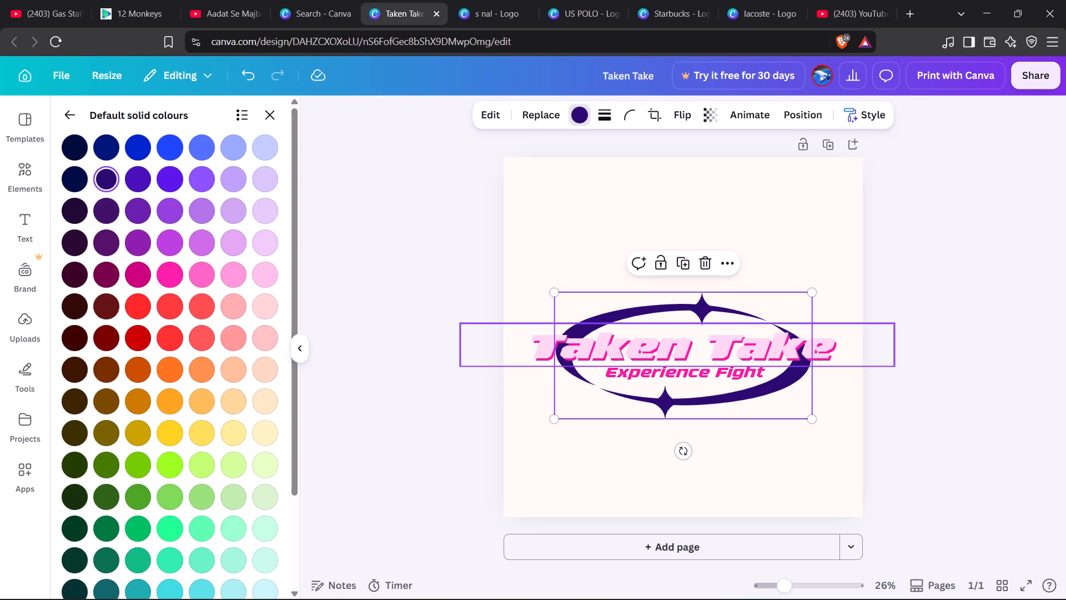
Apply the default black-to-blue gradient as the text colour of the whole Taken Take wordmark and deselect it.
click(592, 343)
click(592, 343)
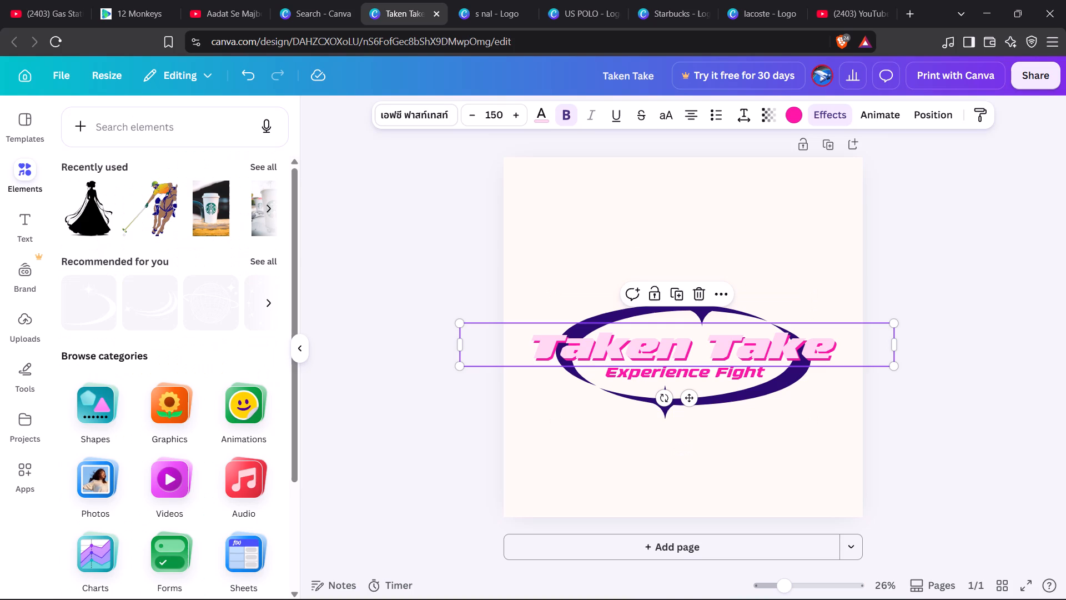
click(545, 118)
click(545, 118)
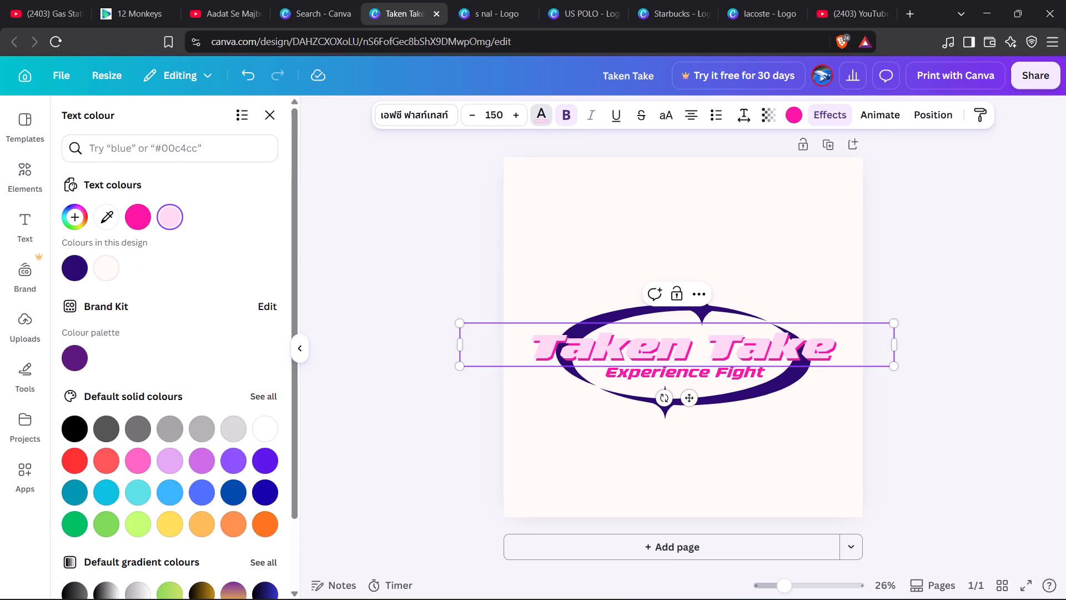
click(545, 118)
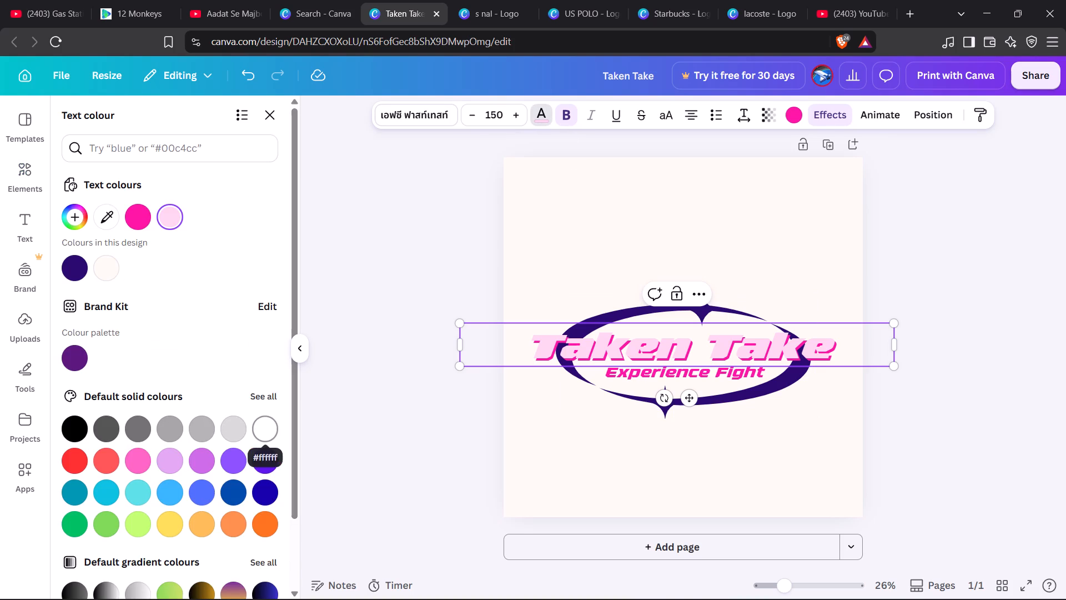
scroll(264, 437, down, 2)
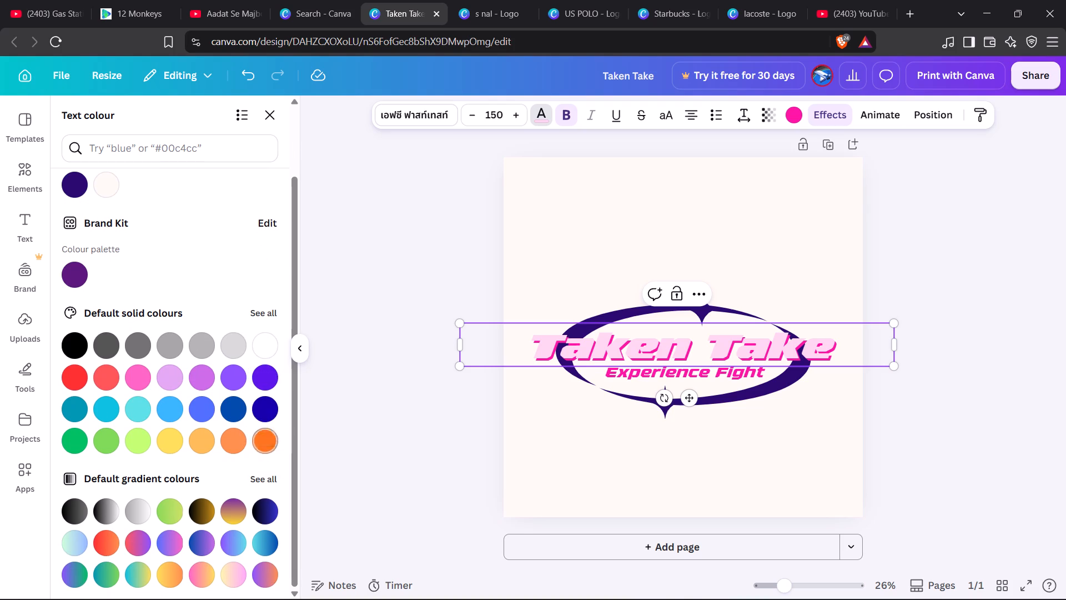
click(262, 511)
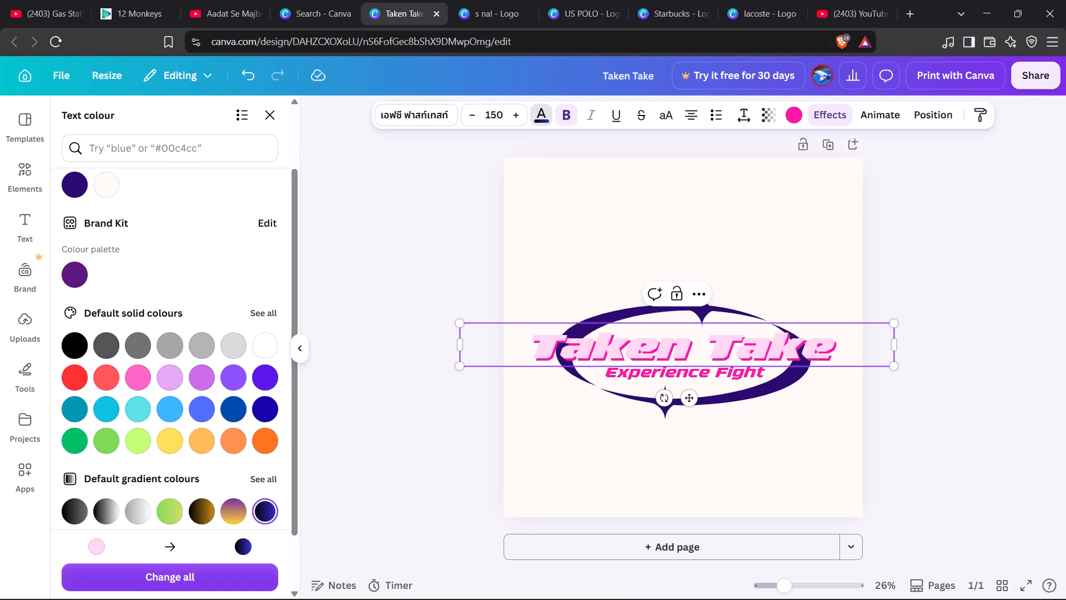
click(241, 548)
scroll(257, 542, right, 1)
scroll(406, 489, right, 1)
click(554, 359)
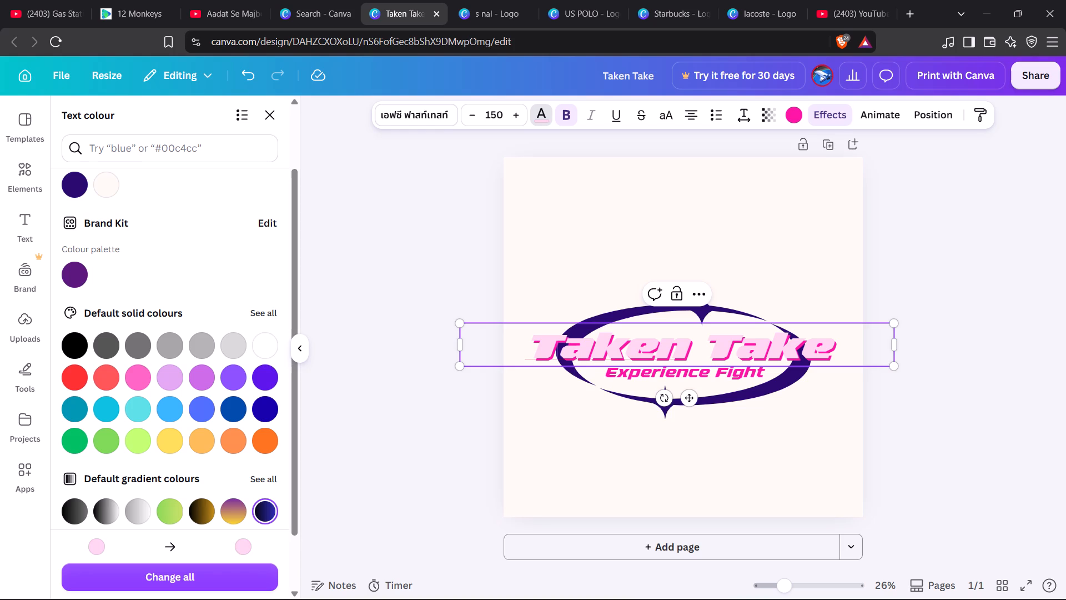
key(ctrl+a)
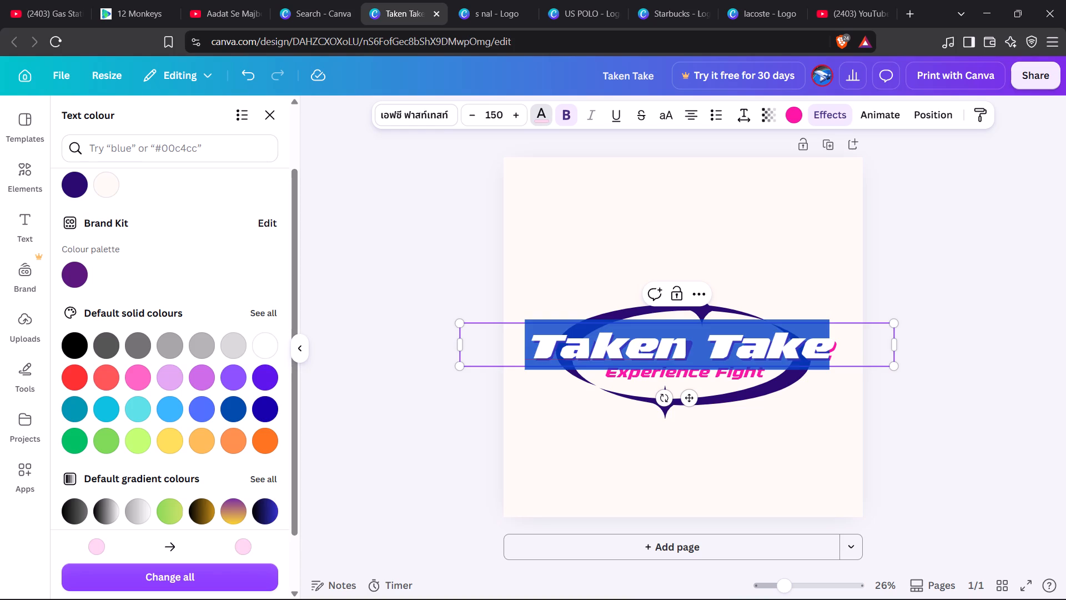
click(255, 513)
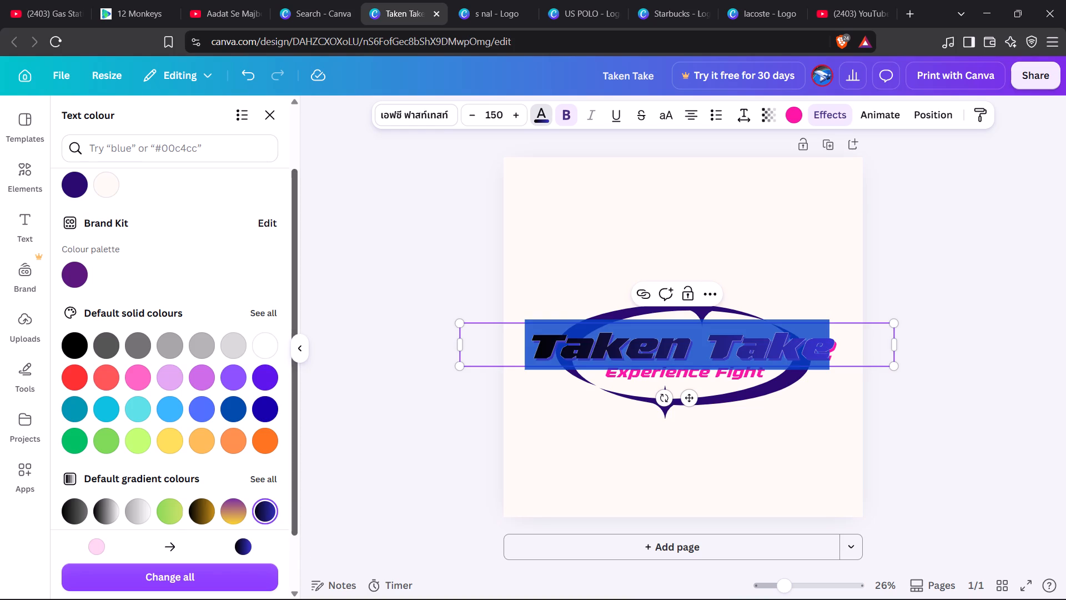
click(441, 444)
double_click(441, 444)
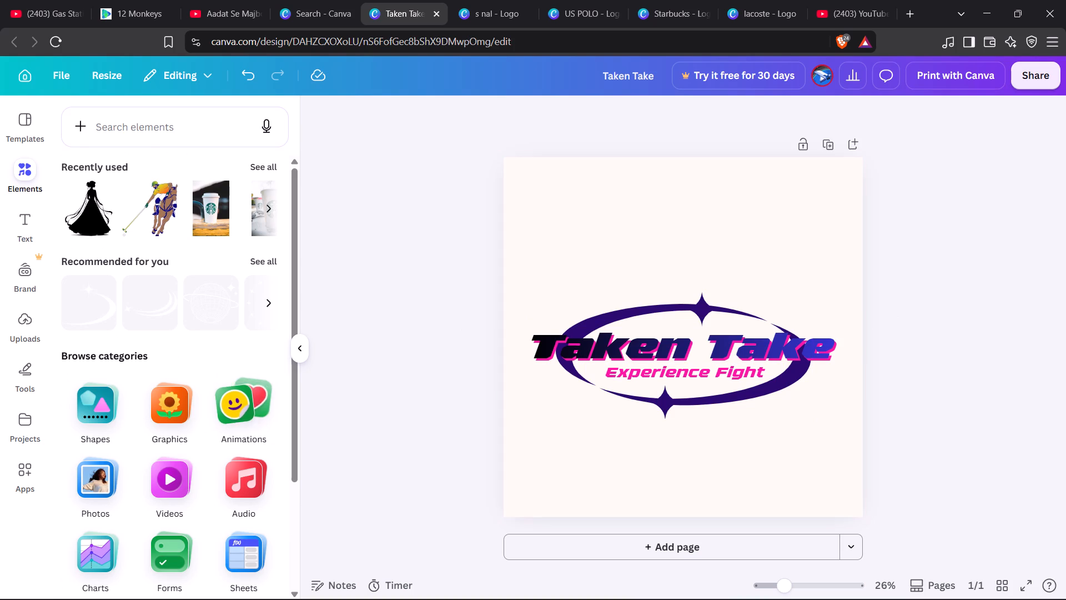
Reposition the Taken Take wordmark slightly up and rightward so it is centred across the oval.
click(664, 347)
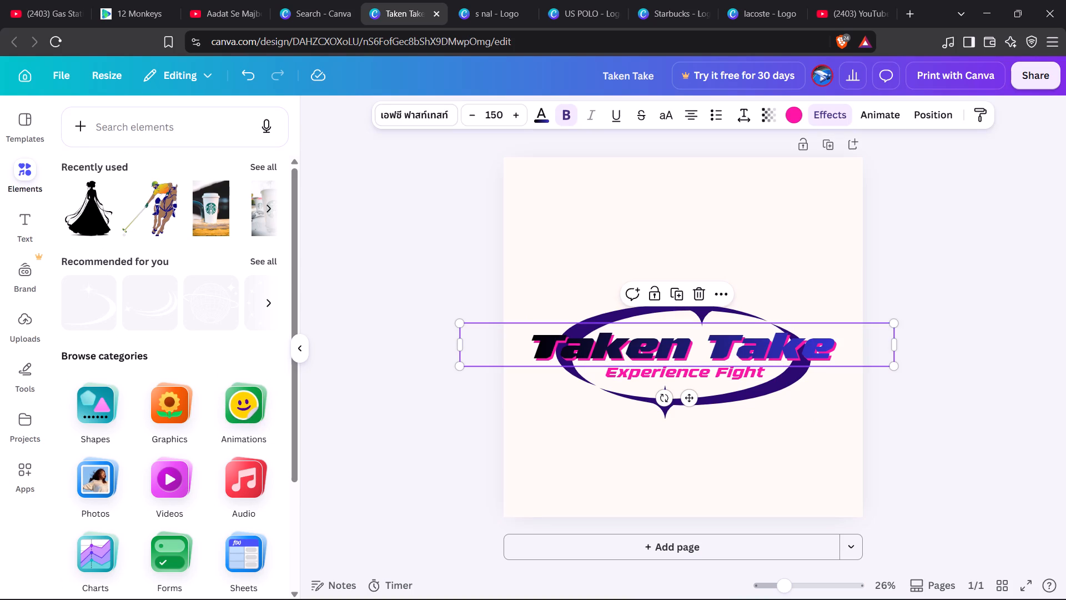
click(537, 117)
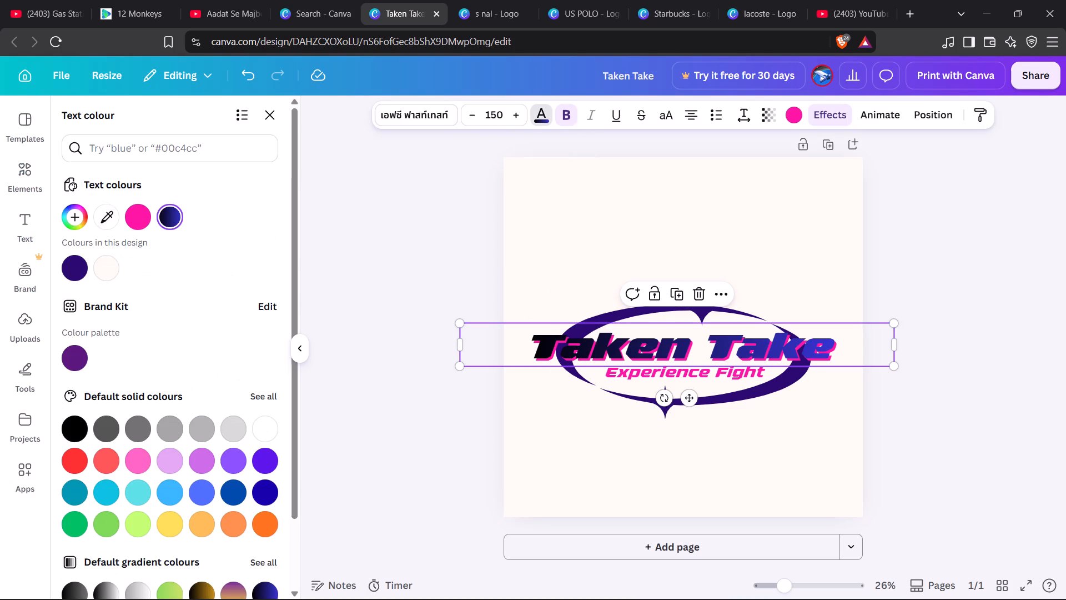
scroll(246, 449, down, 1)
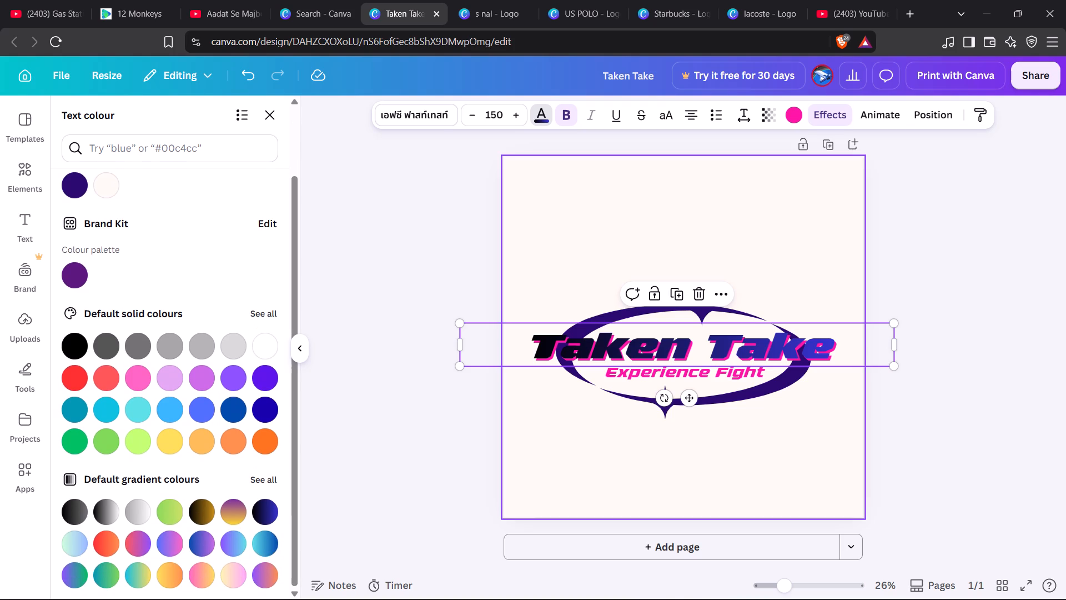
drag(605, 343, 616, 304)
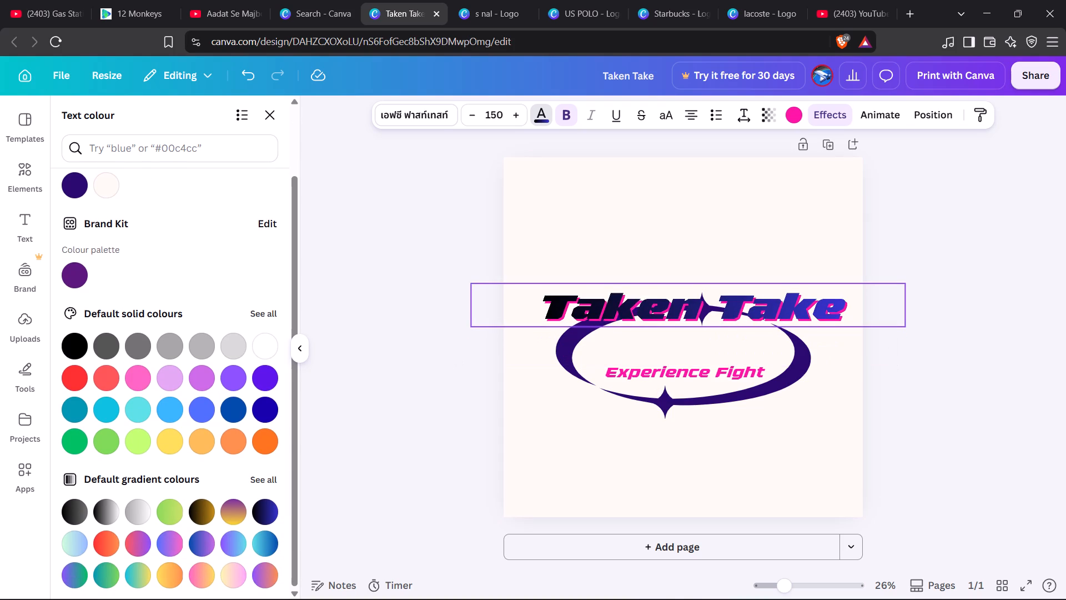
drag(616, 304, 611, 343)
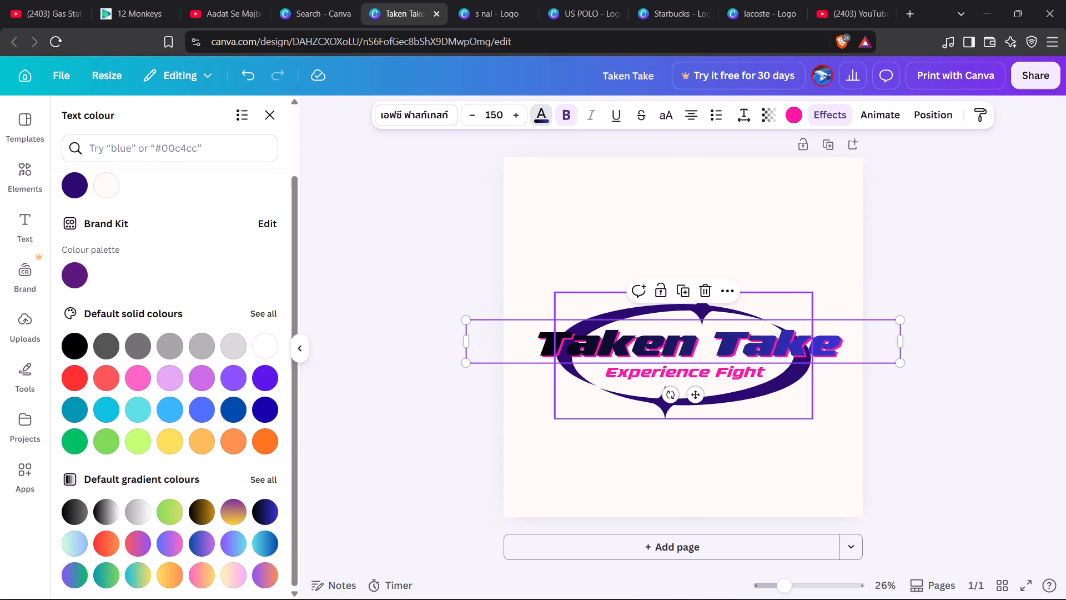
Change the Taken Take wordmark's effect colour to the design's eggplant #2c0a71 after trying the Brand Kit purple, and deselect it.
click(793, 114)
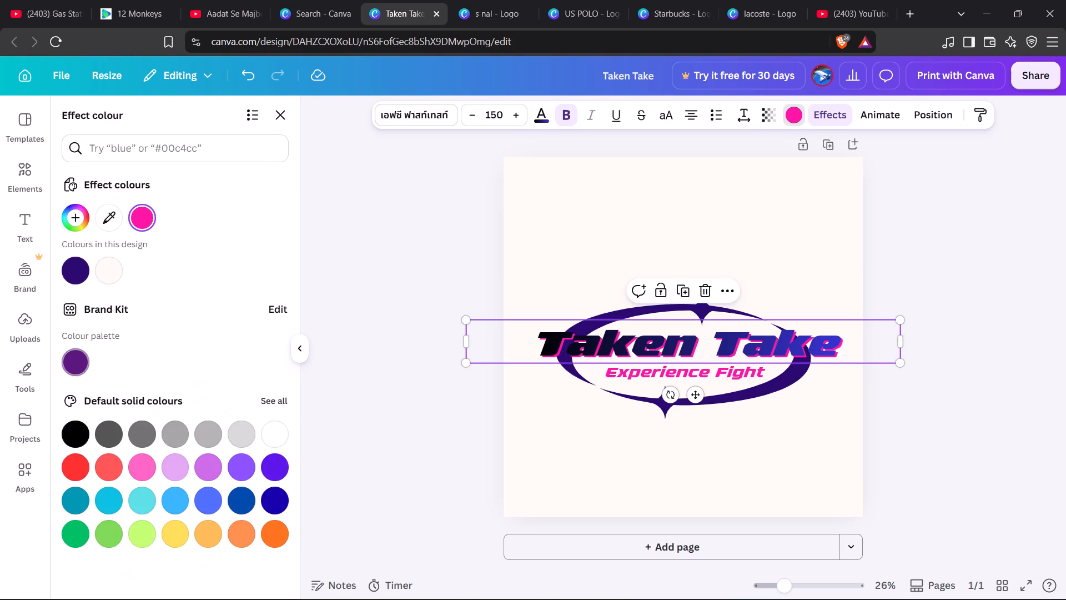
click(77, 364)
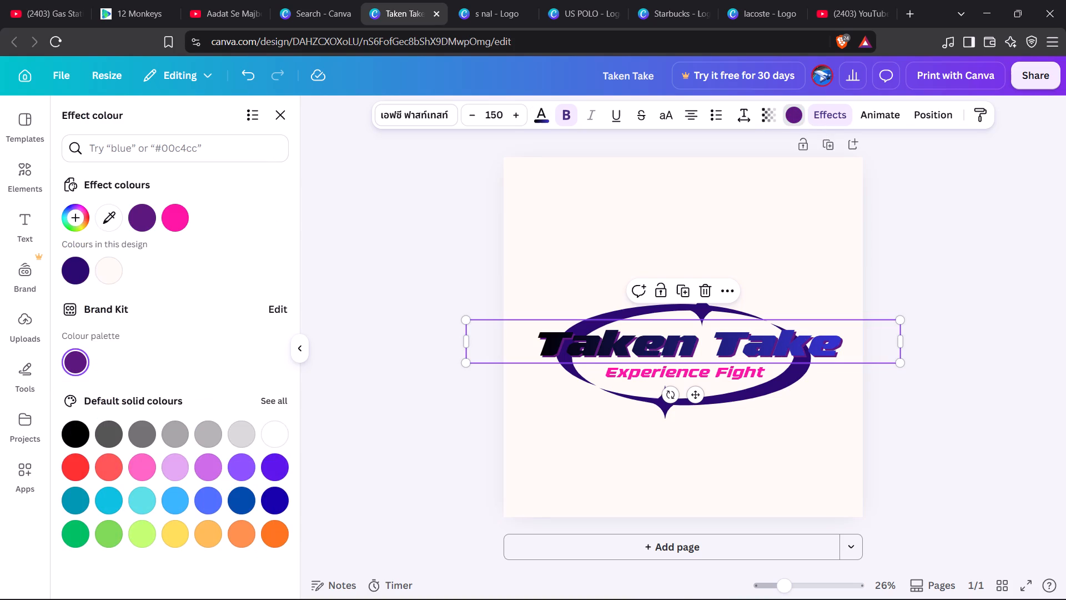
click(77, 266)
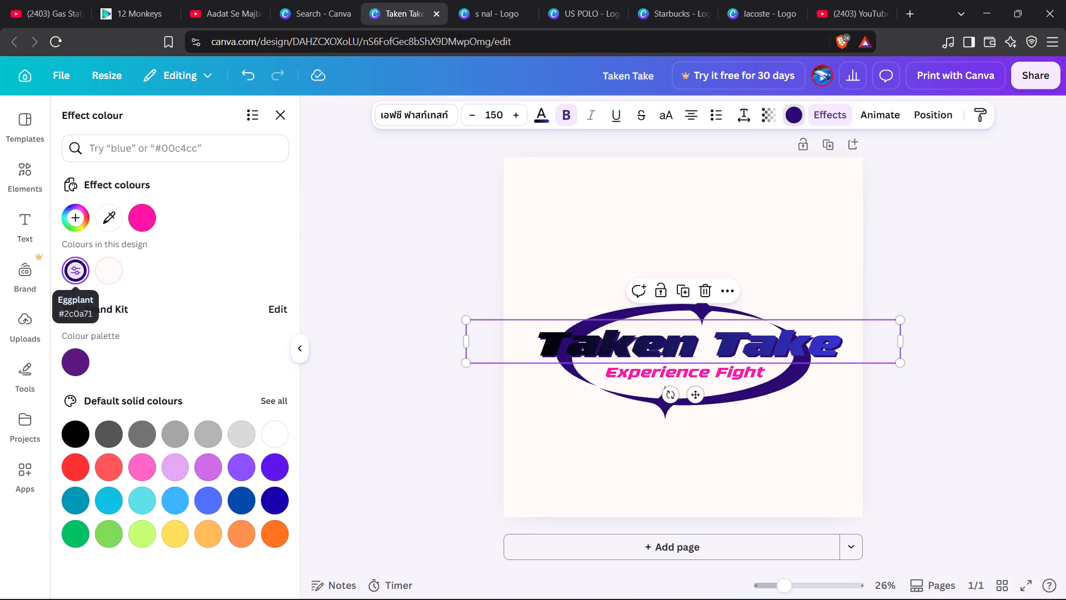
click(416, 346)
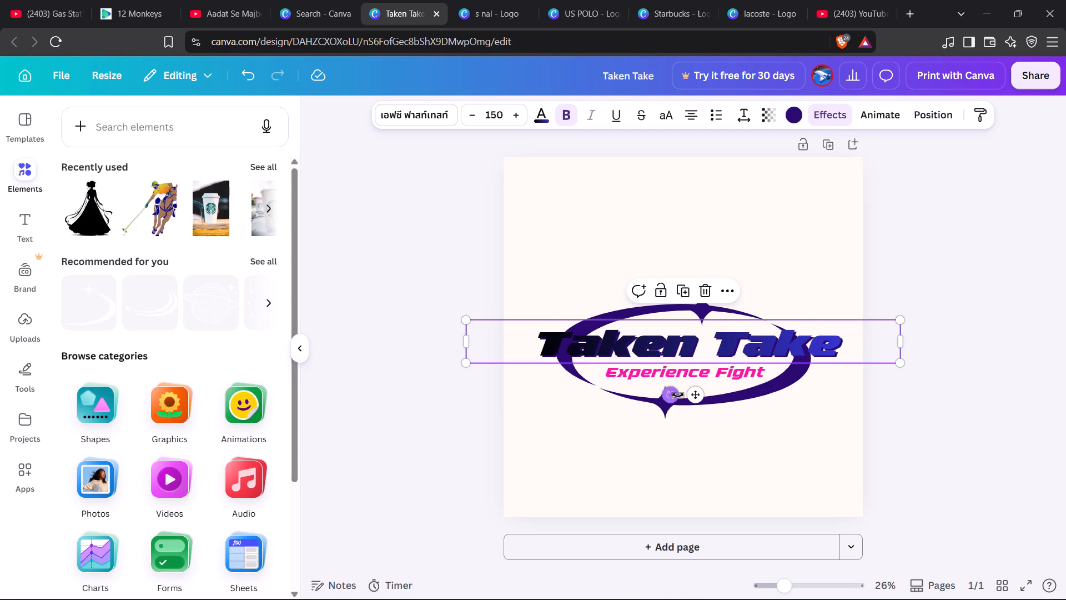
click(692, 393)
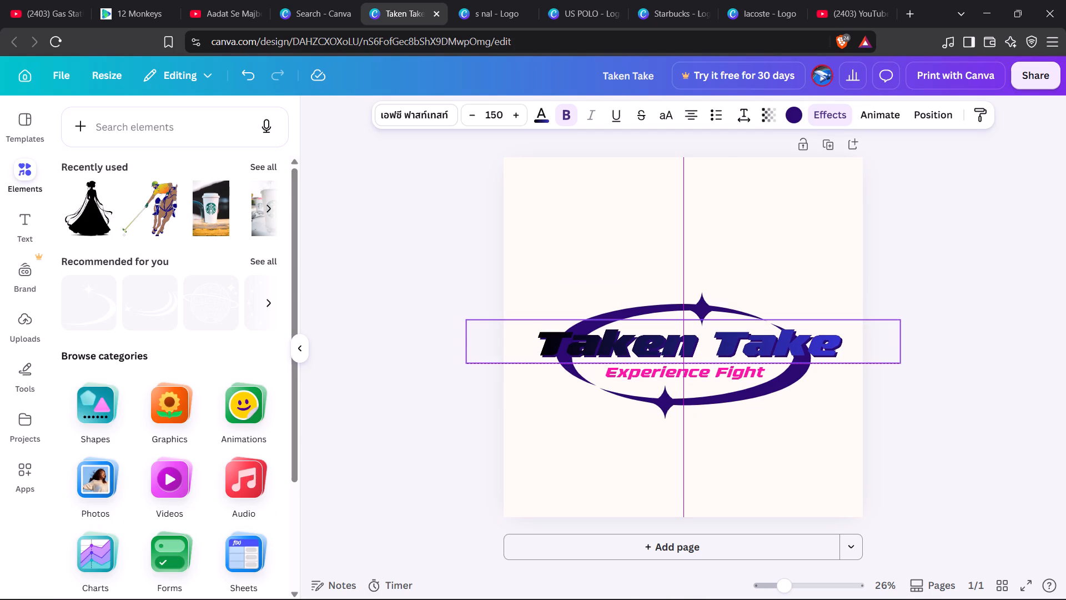
click(924, 384)
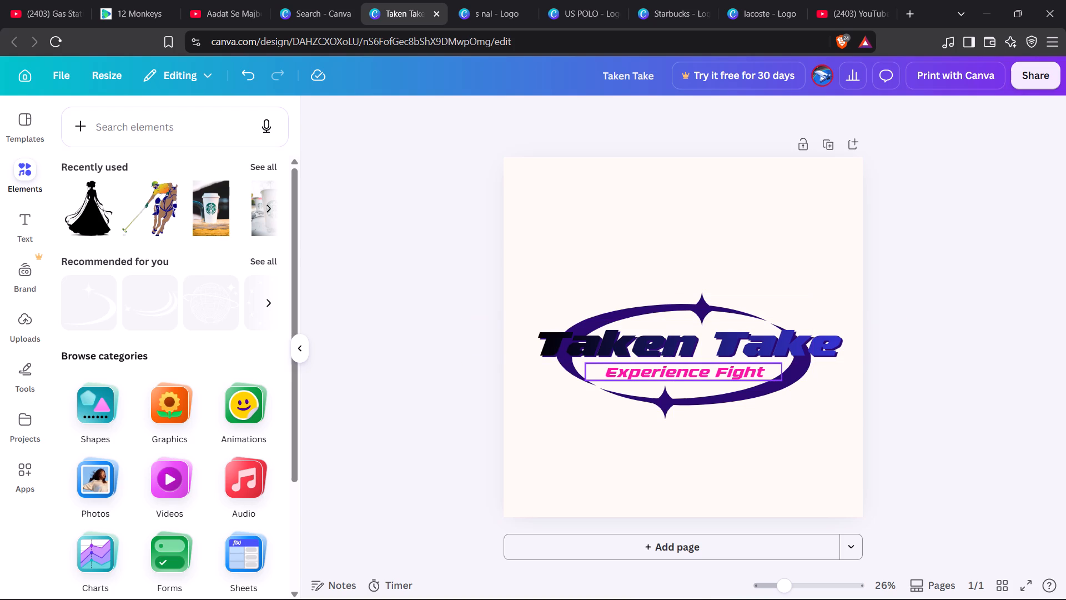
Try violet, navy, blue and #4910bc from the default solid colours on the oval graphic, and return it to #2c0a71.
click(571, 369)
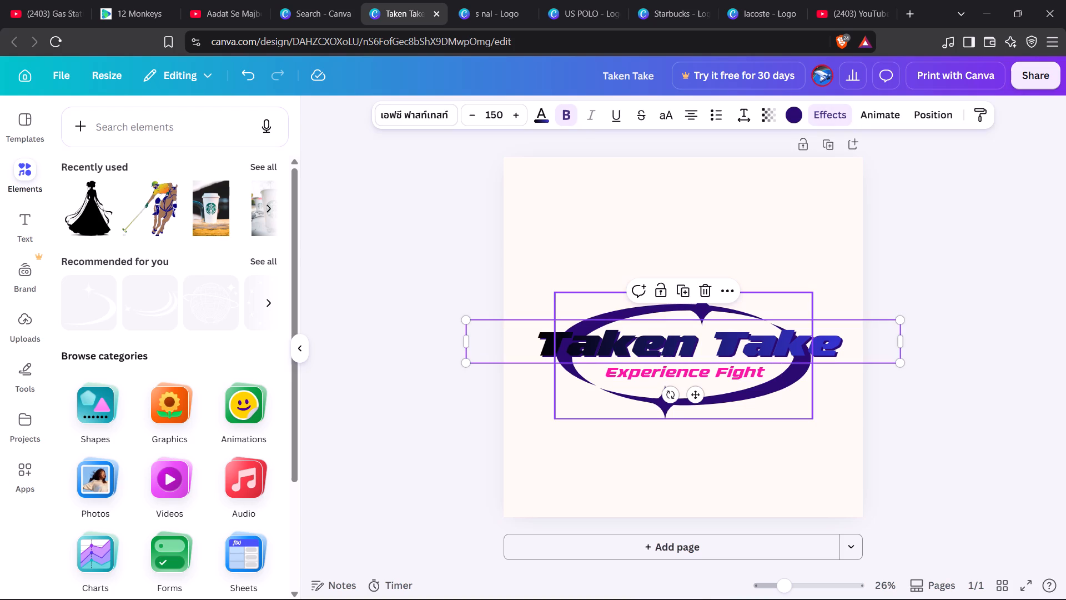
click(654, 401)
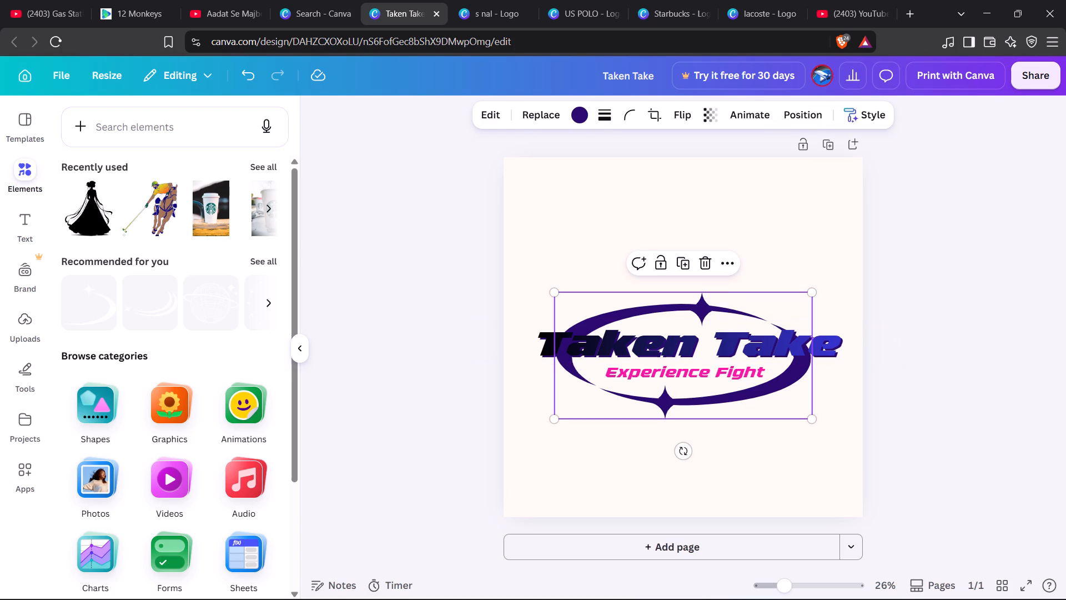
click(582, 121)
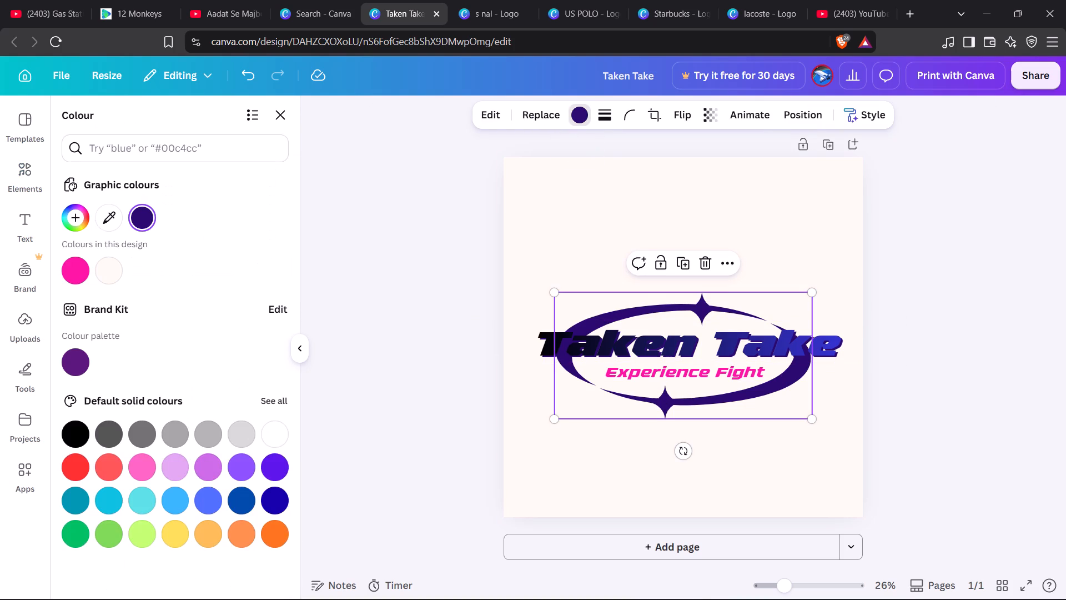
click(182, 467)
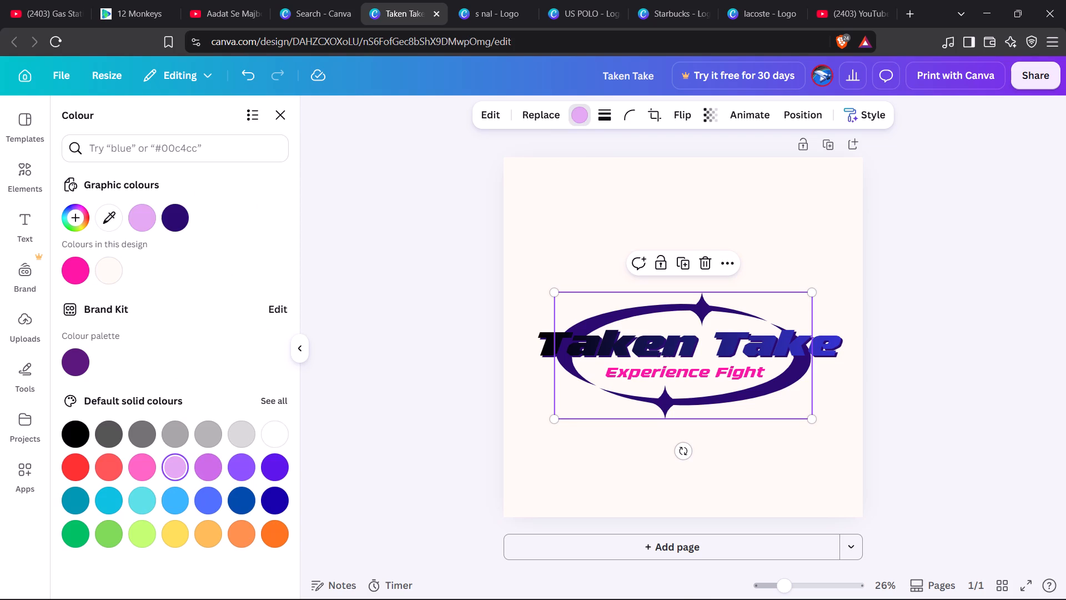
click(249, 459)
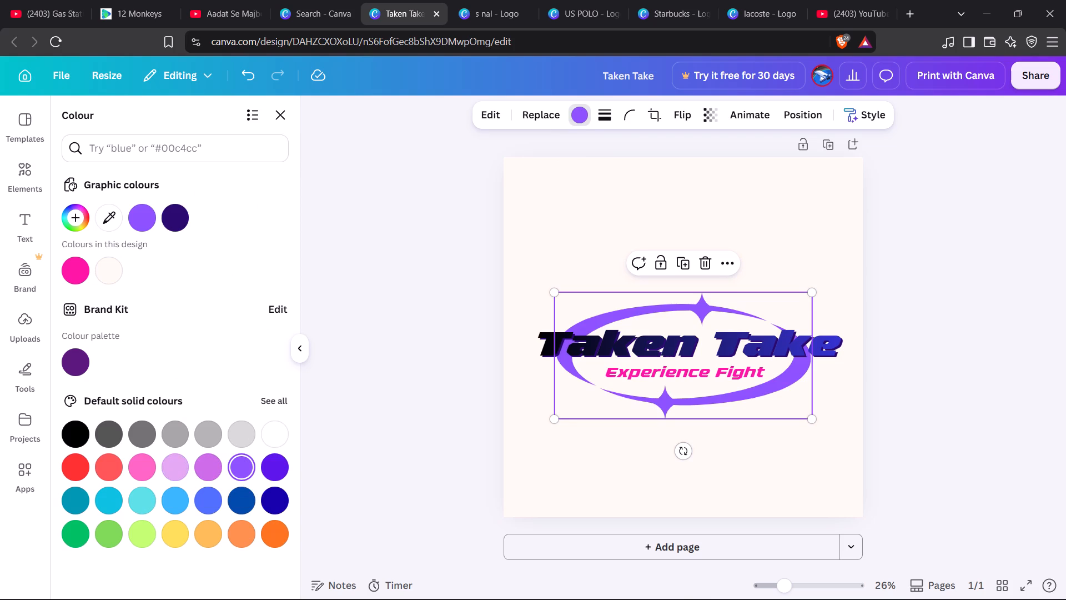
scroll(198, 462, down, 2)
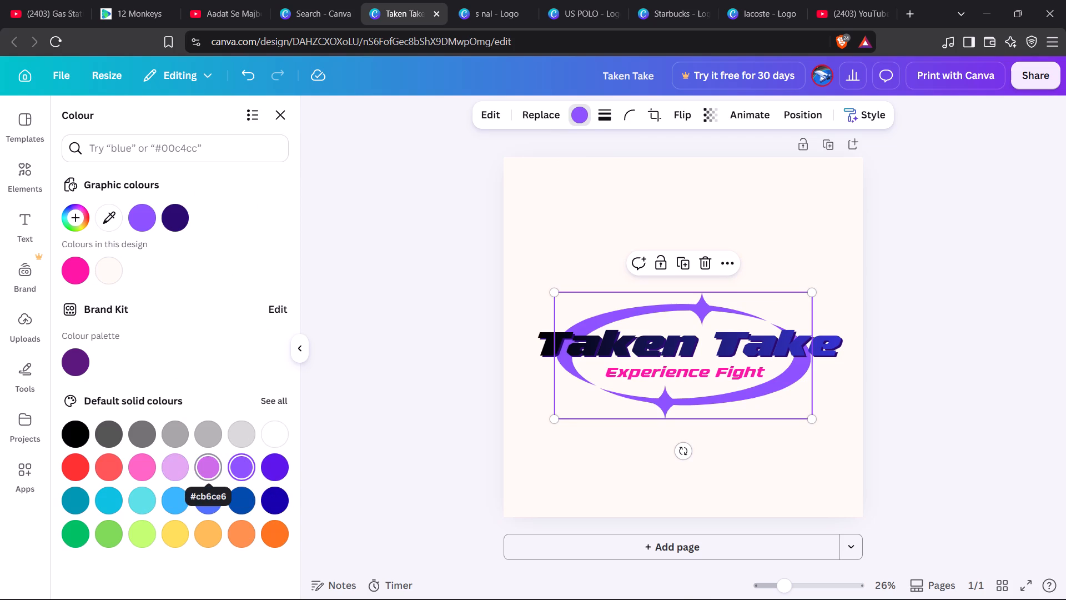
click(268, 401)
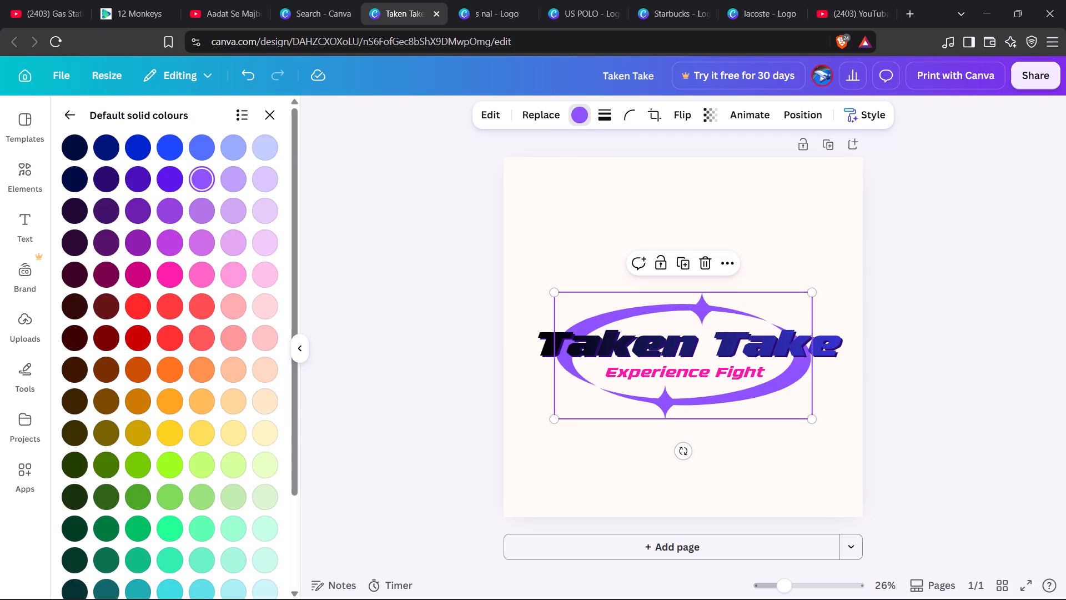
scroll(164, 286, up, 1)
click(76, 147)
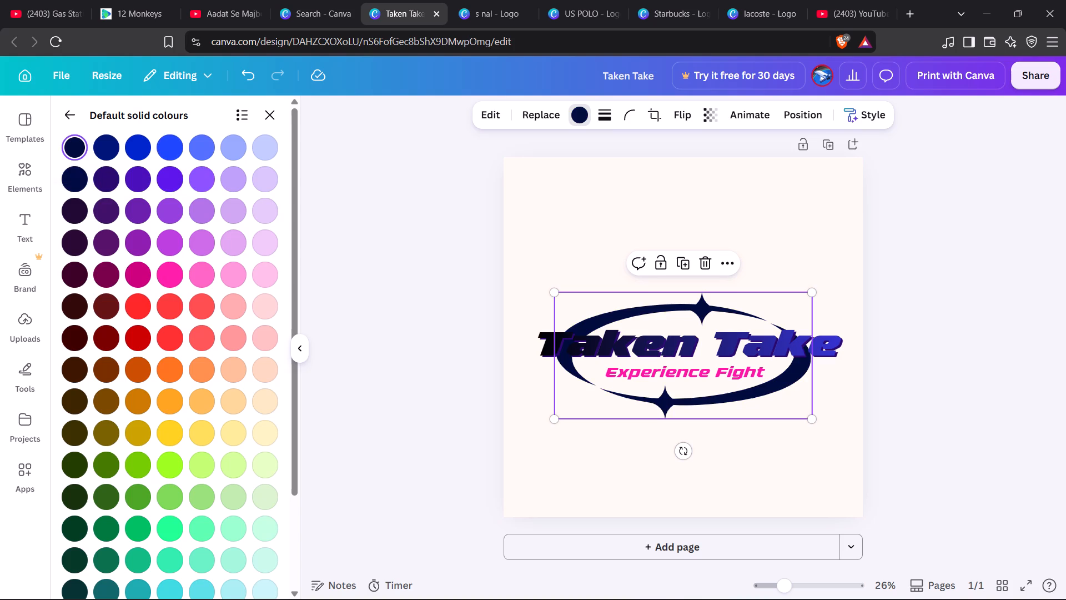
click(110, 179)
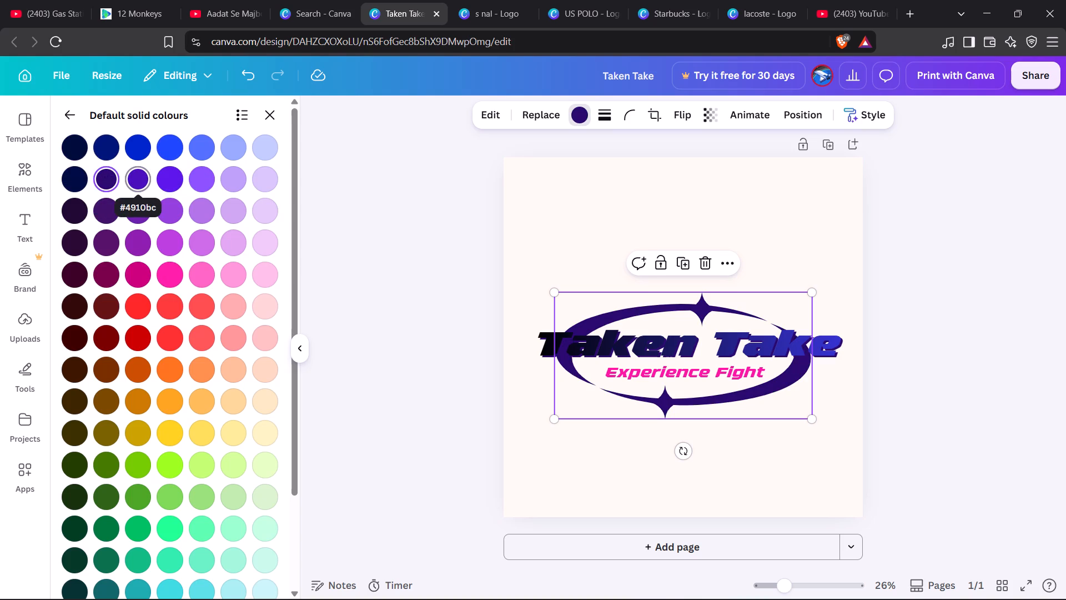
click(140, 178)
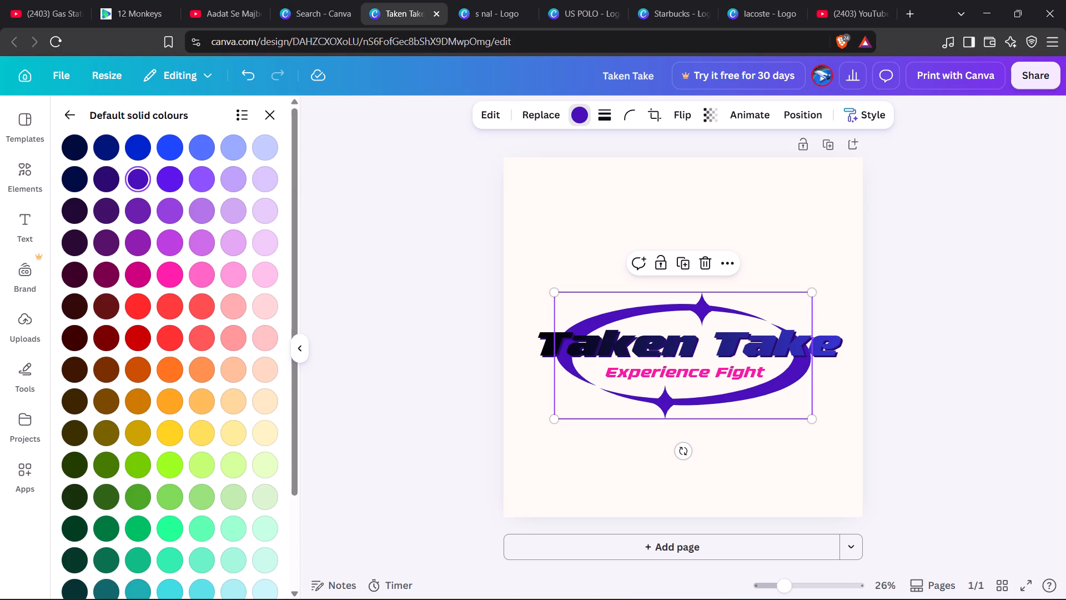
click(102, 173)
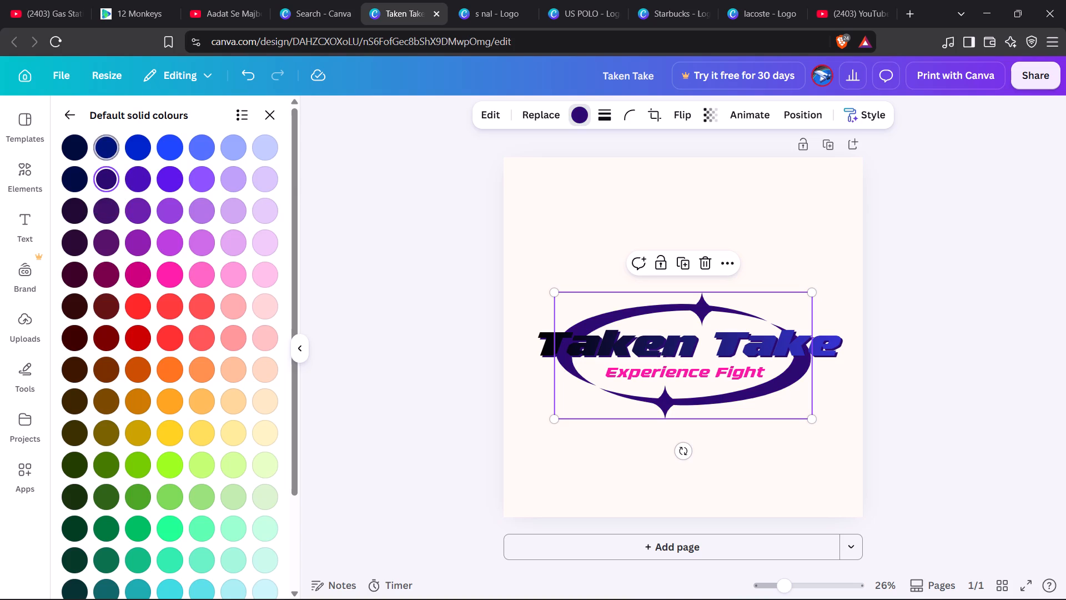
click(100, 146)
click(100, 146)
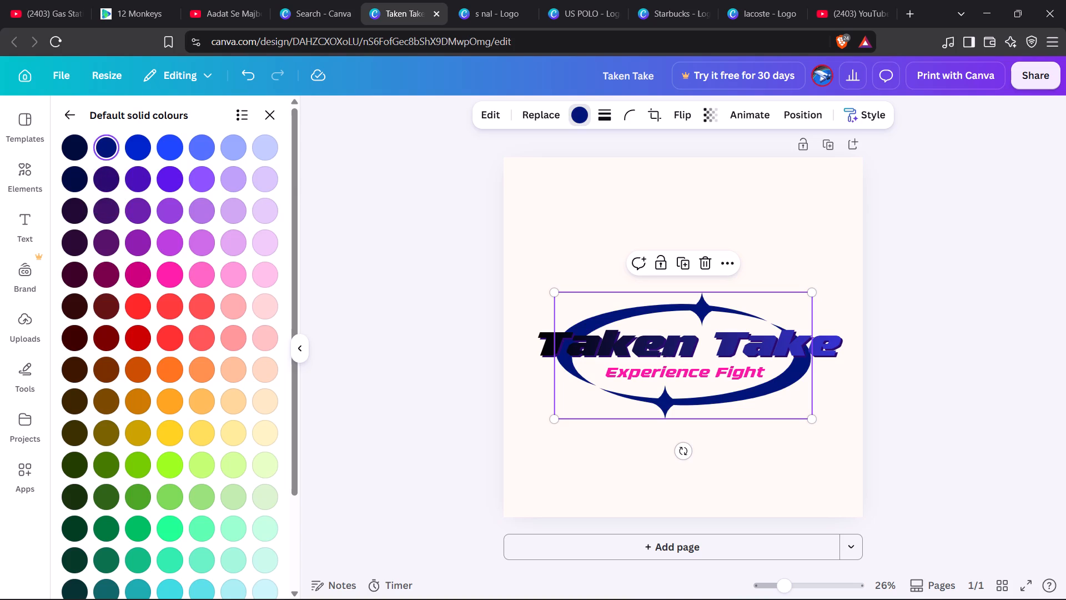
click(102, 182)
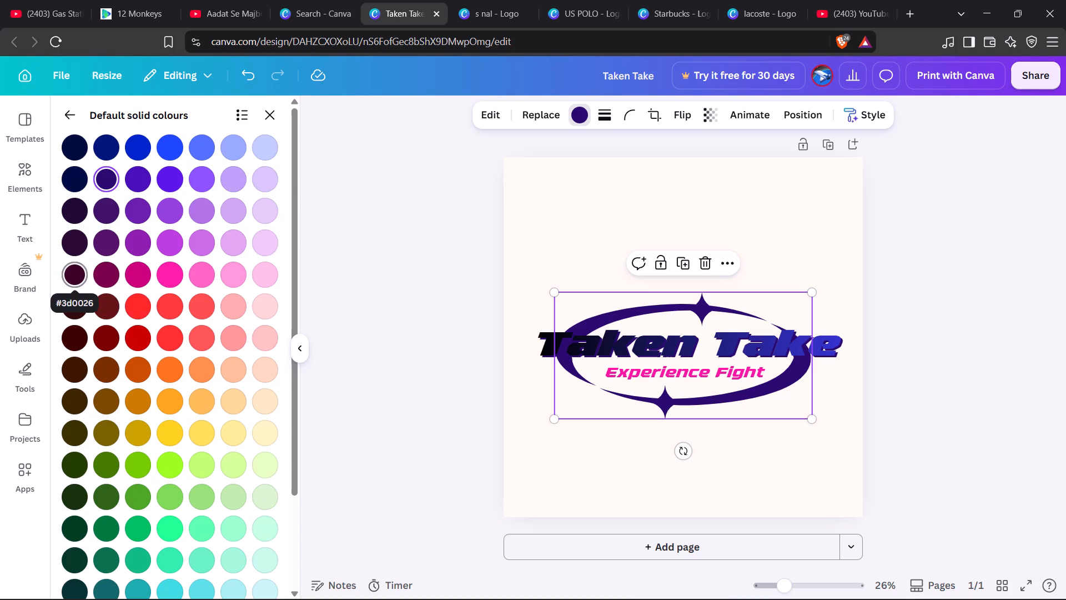
Recolour the oval graphic with the dark purple between #2c0a71 and the plum shade, after trying dark maroon and plum.
scroll(105, 272, down, 2)
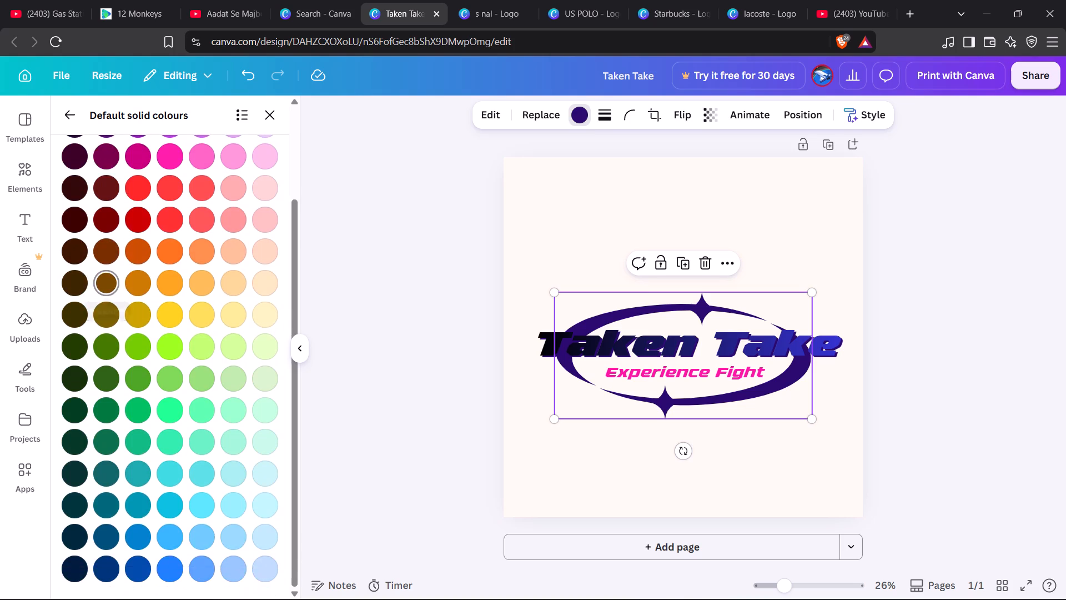
scroll(105, 272, up, 1)
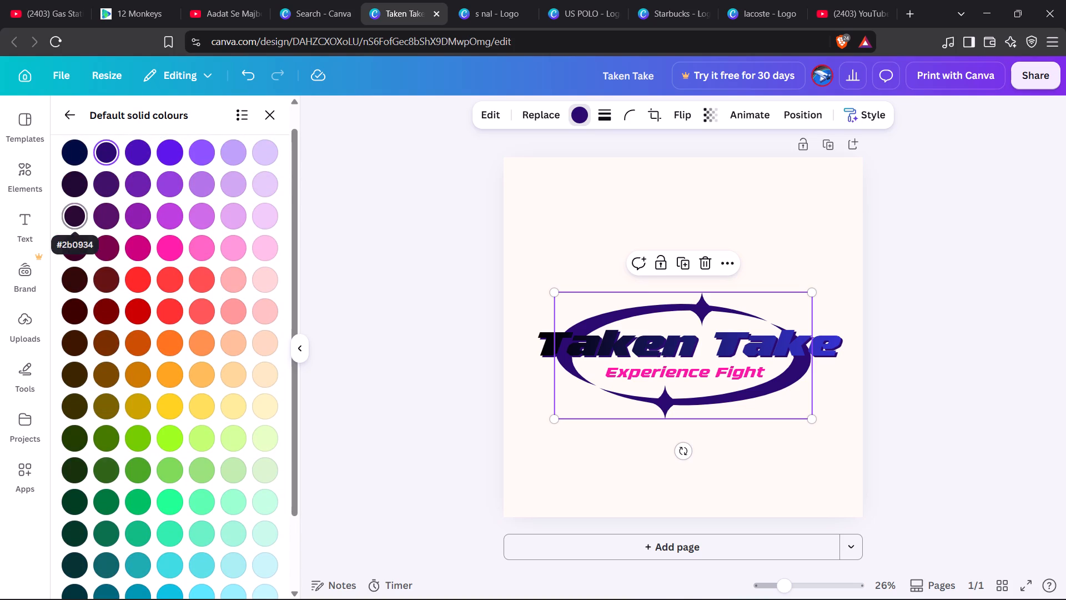
click(82, 252)
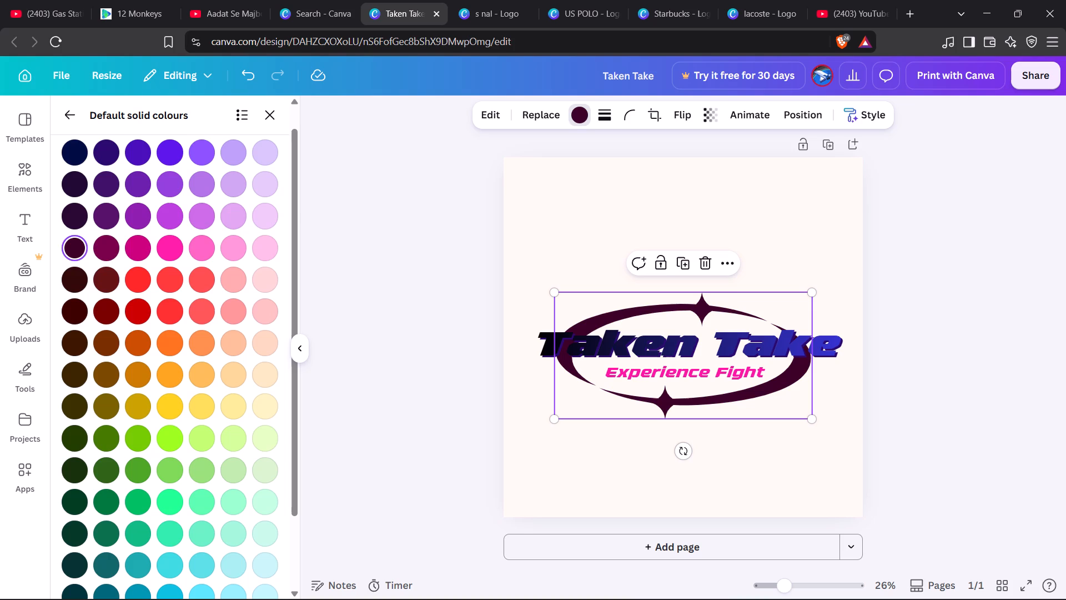
click(107, 205)
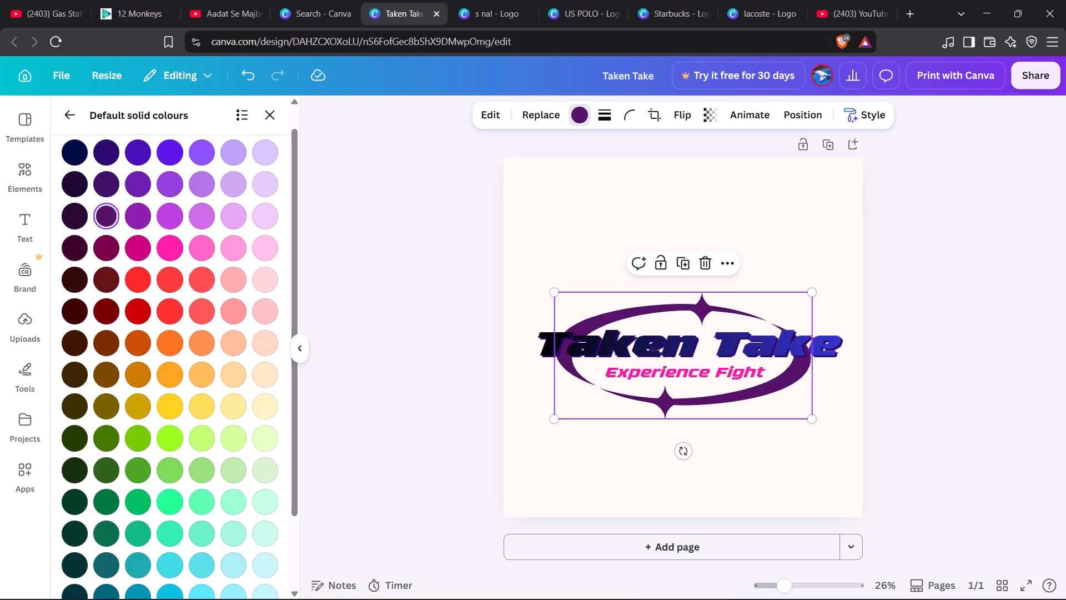
click(110, 178)
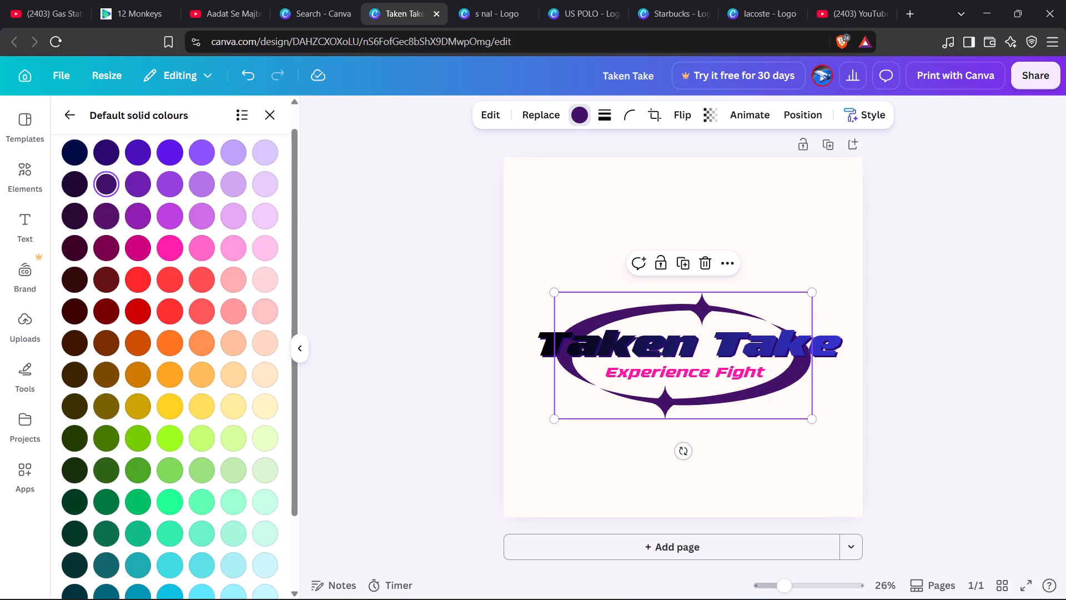
click(391, 211)
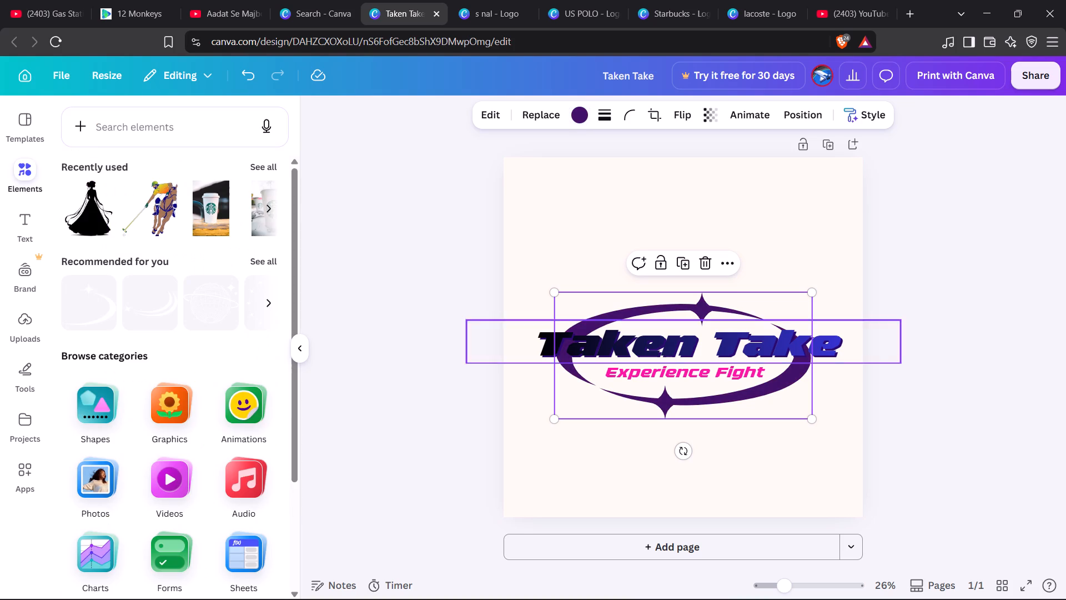
Apply the 90° linear gradient #8461f4 to #81d8e5 as the text colour of the Taken Take wordmark.
click(607, 347)
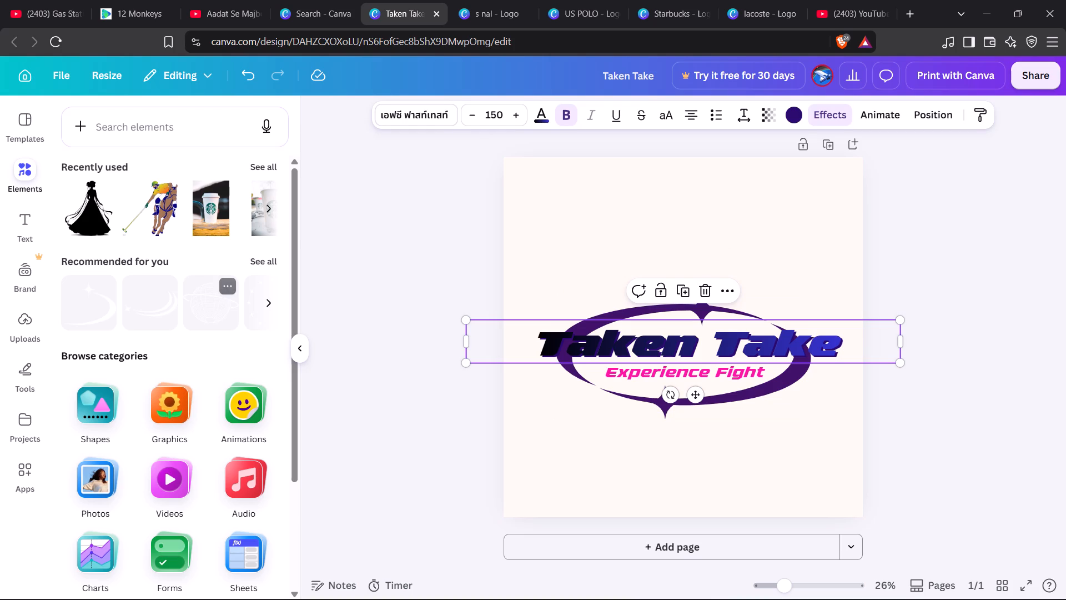
scroll(180, 374, down, 1)
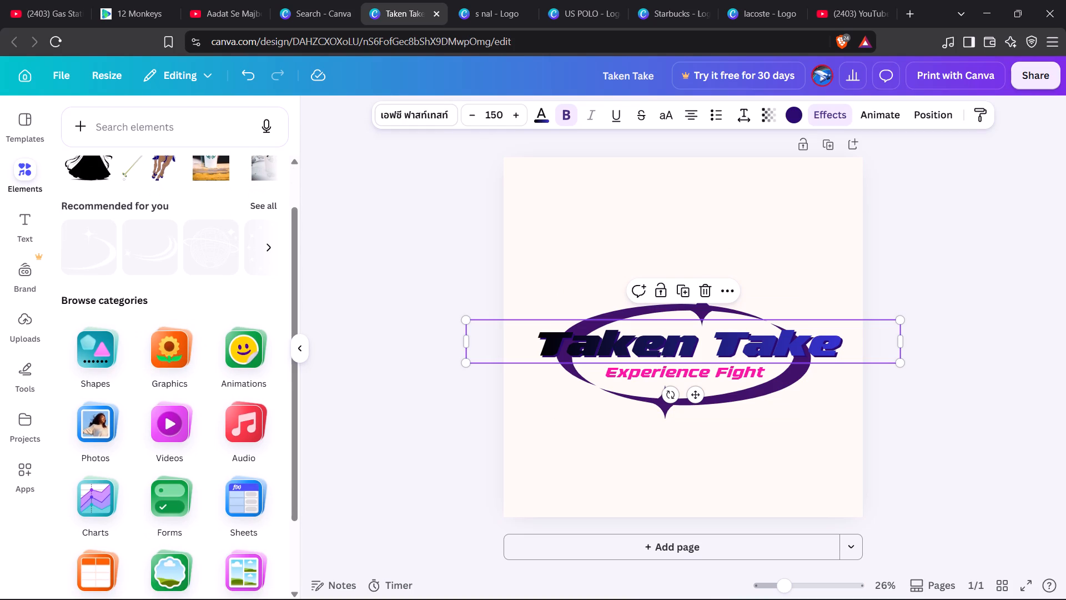
click(546, 112)
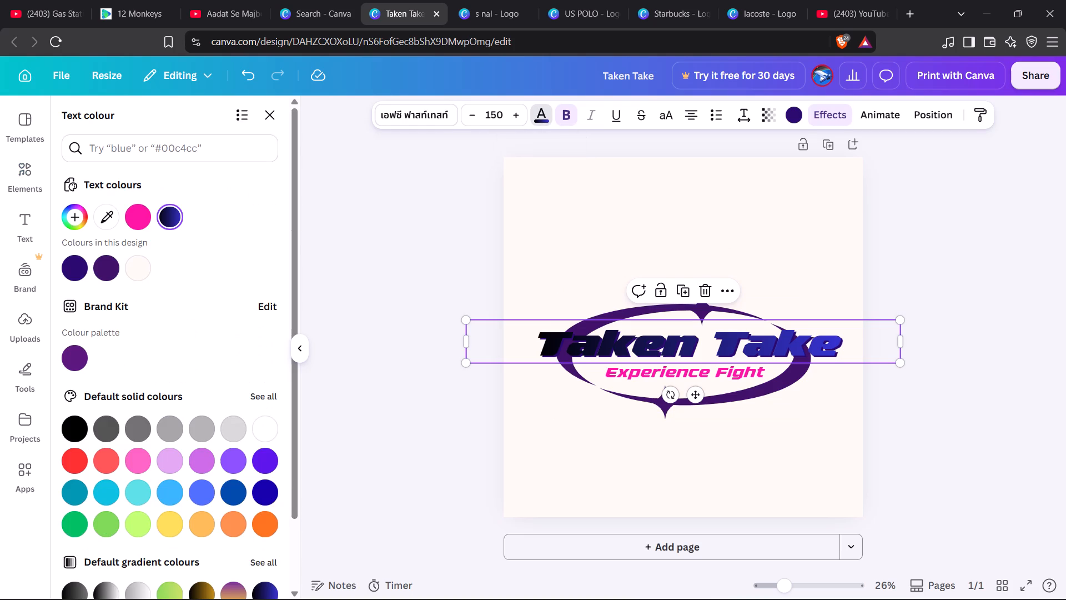
scroll(260, 458, down, 3)
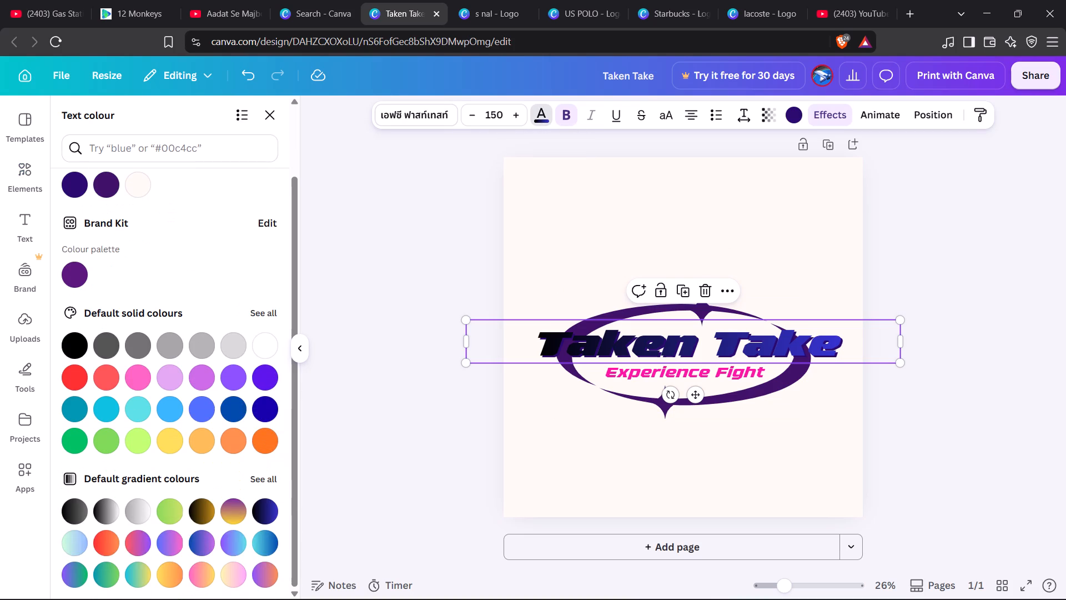
click(265, 479)
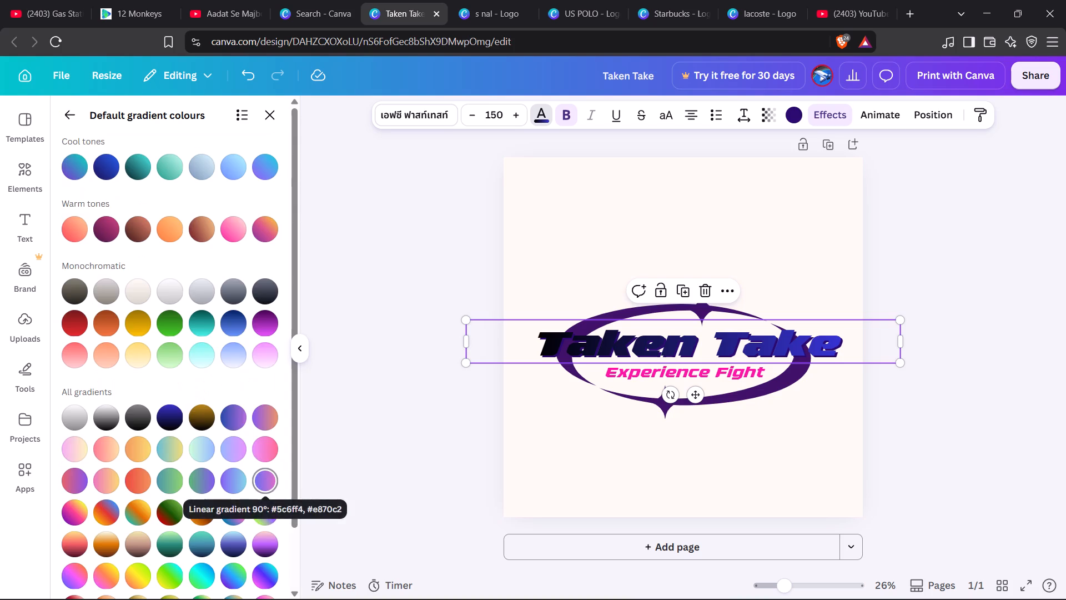
scroll(230, 417, down, 3)
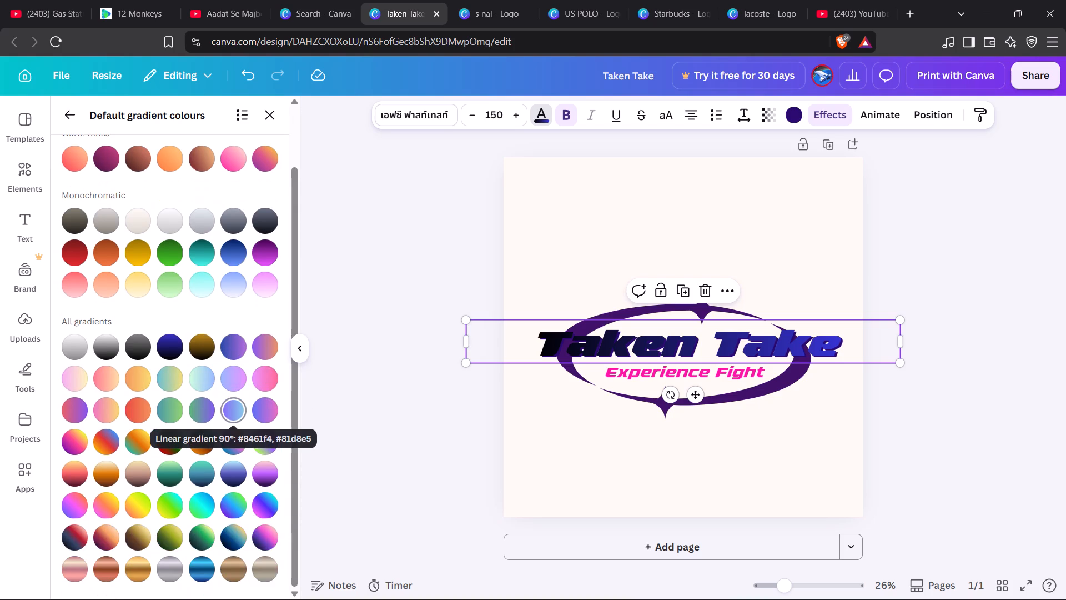
click(235, 411)
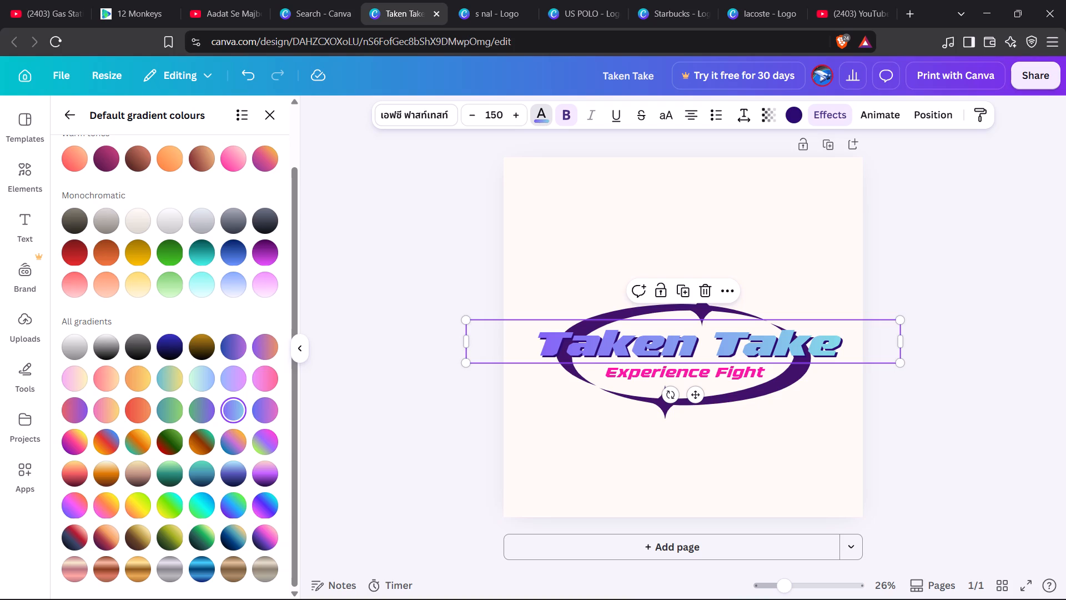
Give the Experience Fight tagline the same #8461f4 to #81d8e5 gradient after trying a paler blue-to-pink one, and deselect it.
click(626, 368)
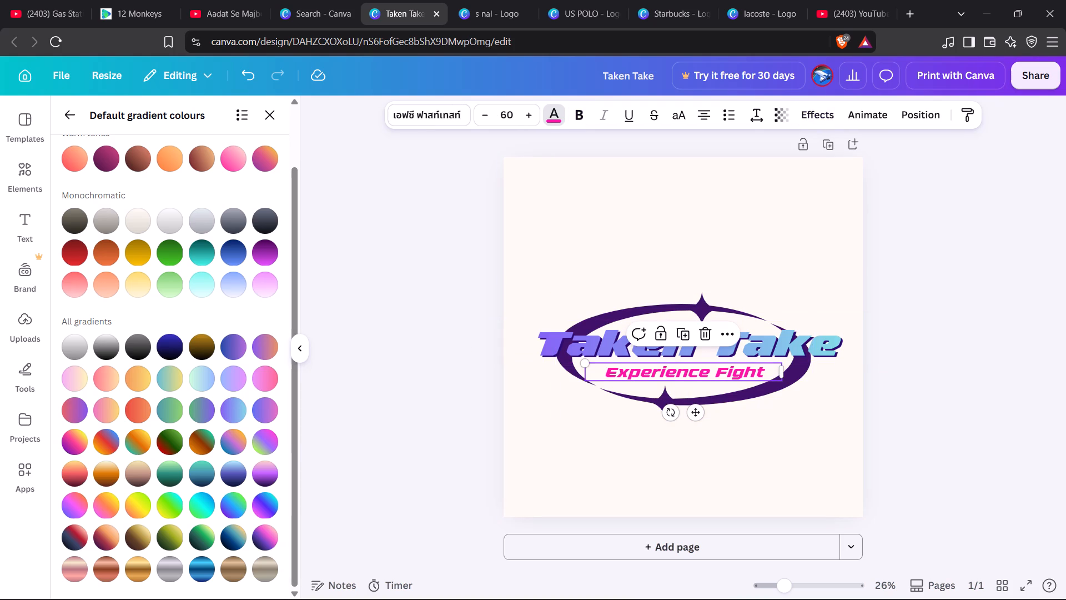
click(238, 369)
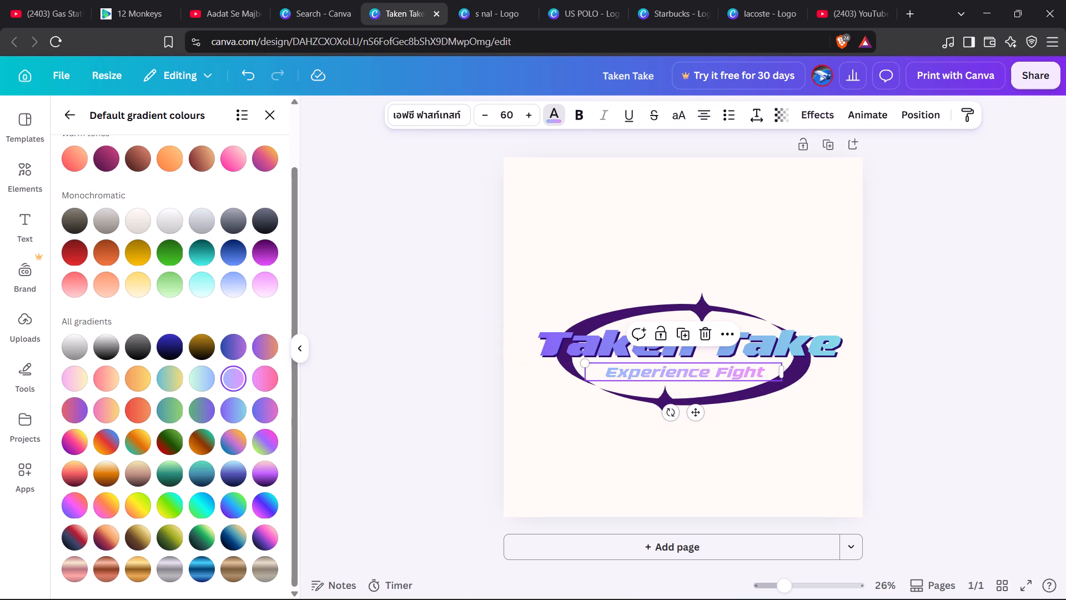
click(237, 408)
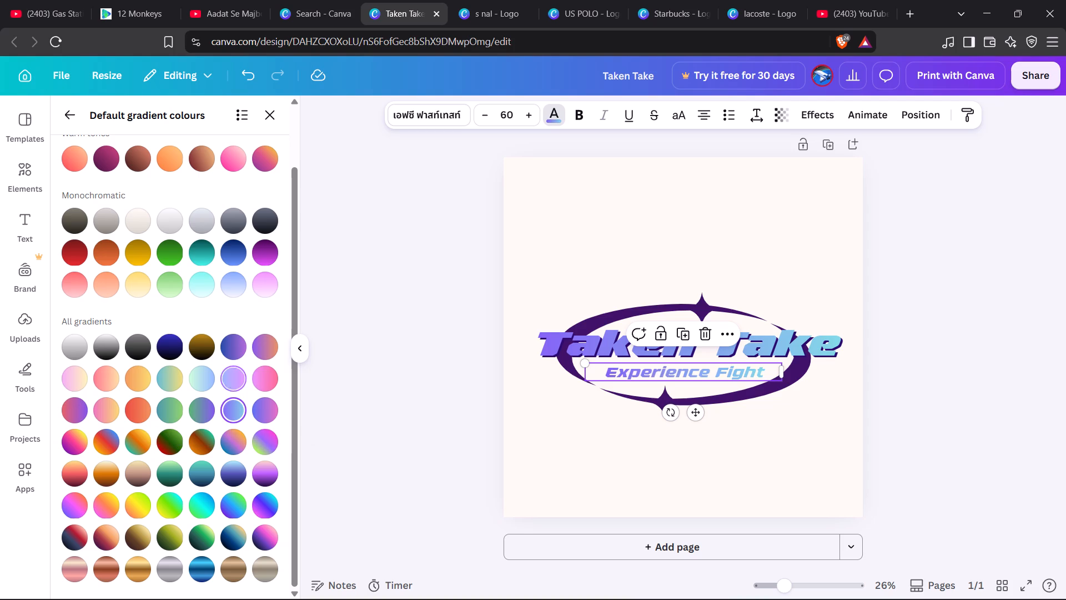
click(404, 380)
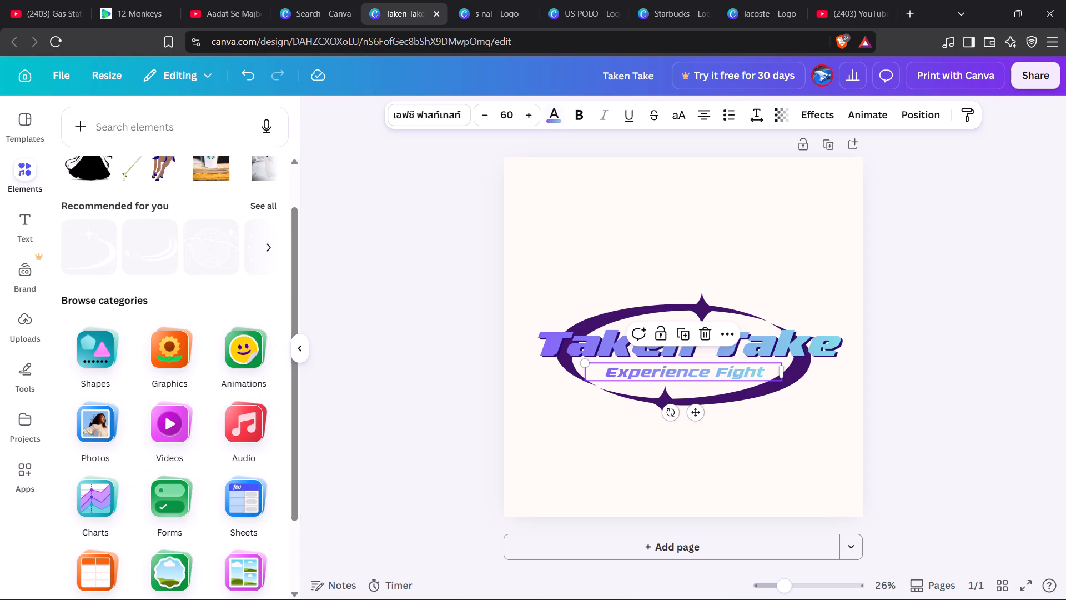
click(459, 413)
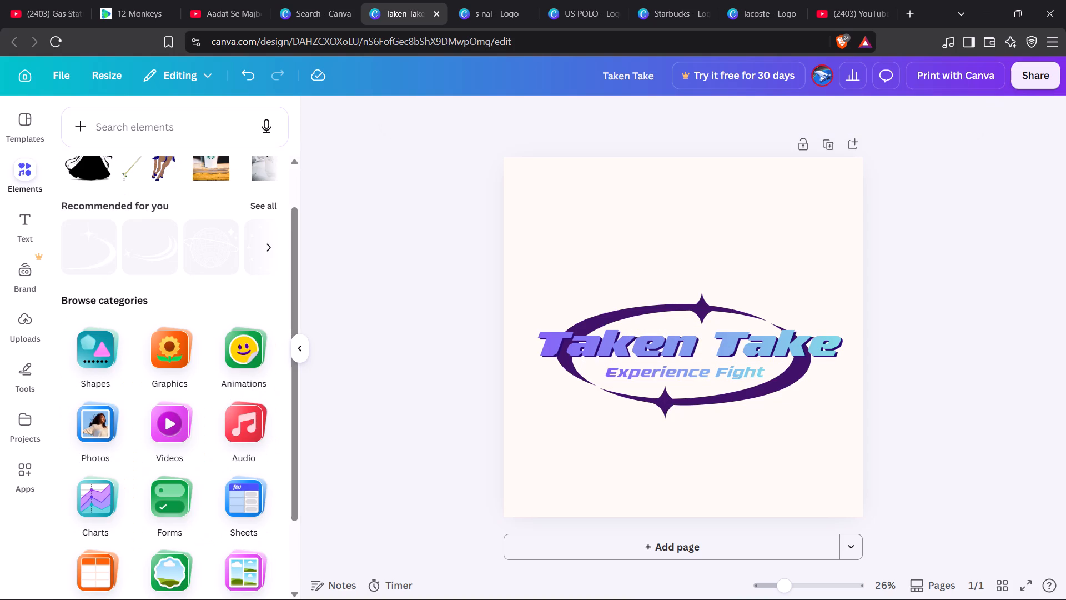
Search the elements for "taken take" and browse the photo results.
click(163, 129)
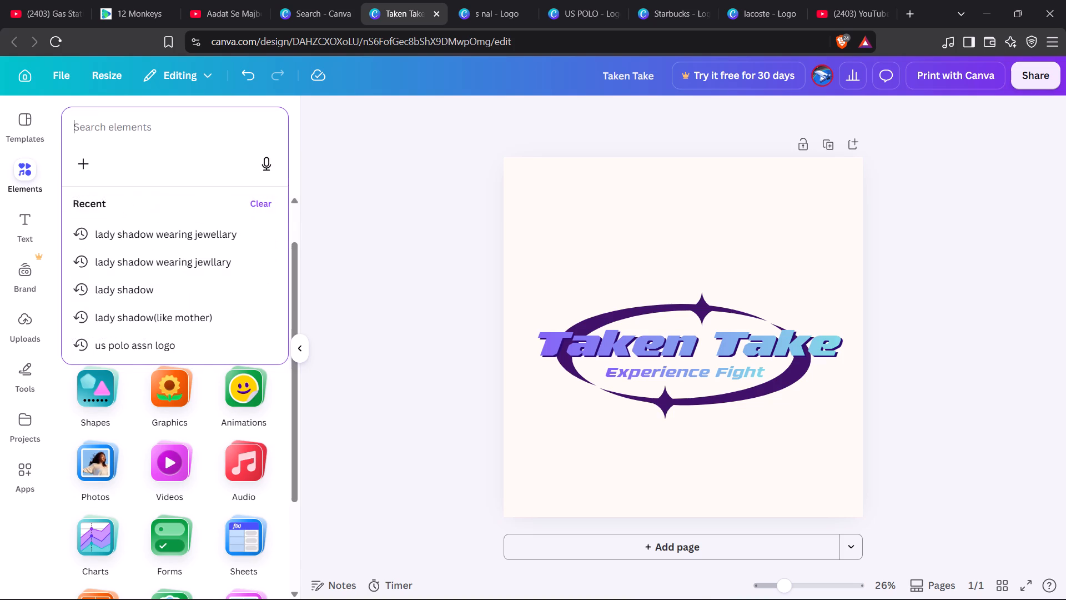
text(taken take)
key(Return)
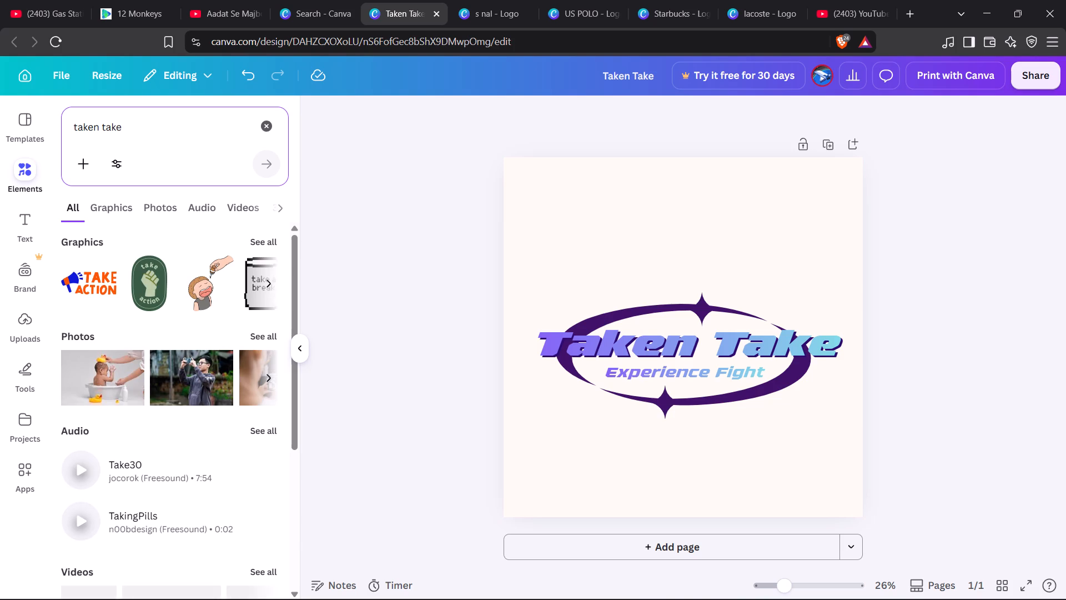
click(161, 206)
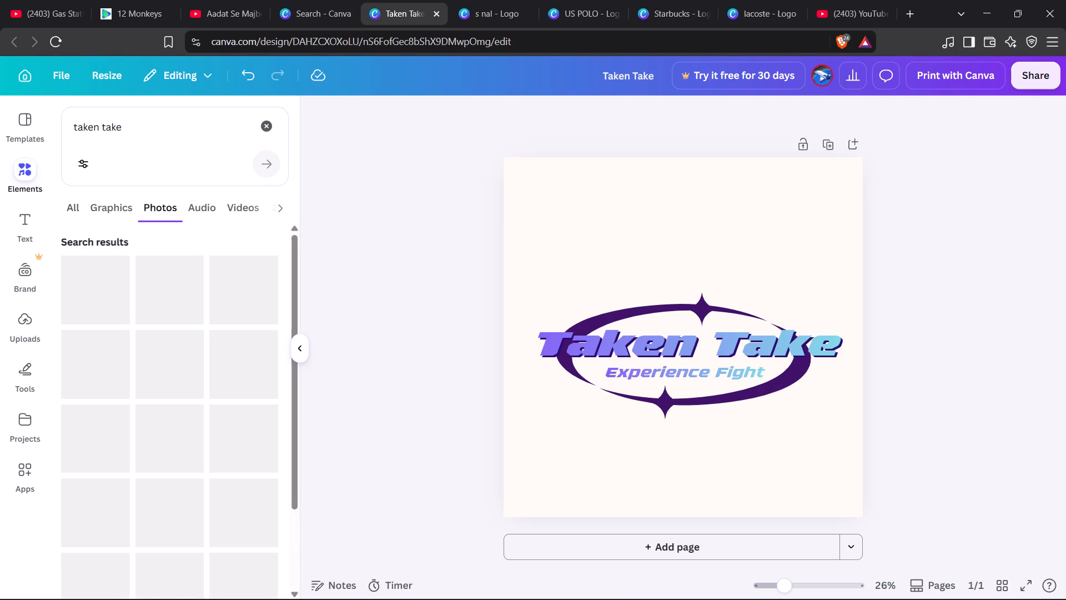
scroll(174, 282, down, 1)
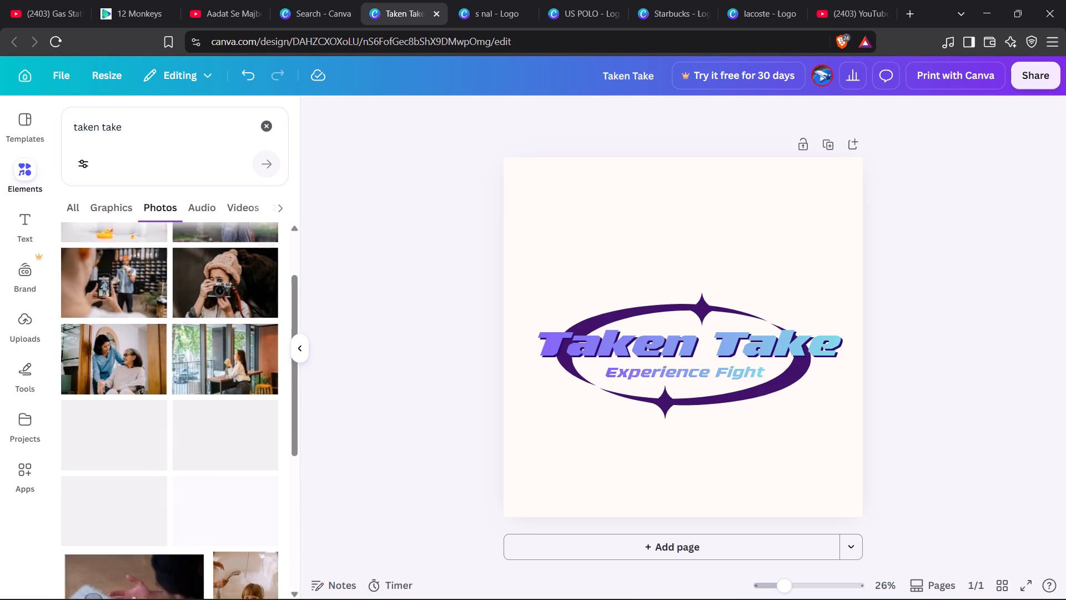
scroll(174, 282, down, 3)
scroll(174, 282, up, 10)
Search the photo elements for "Two character boxing" in place of the previous search term.
click(183, 124)
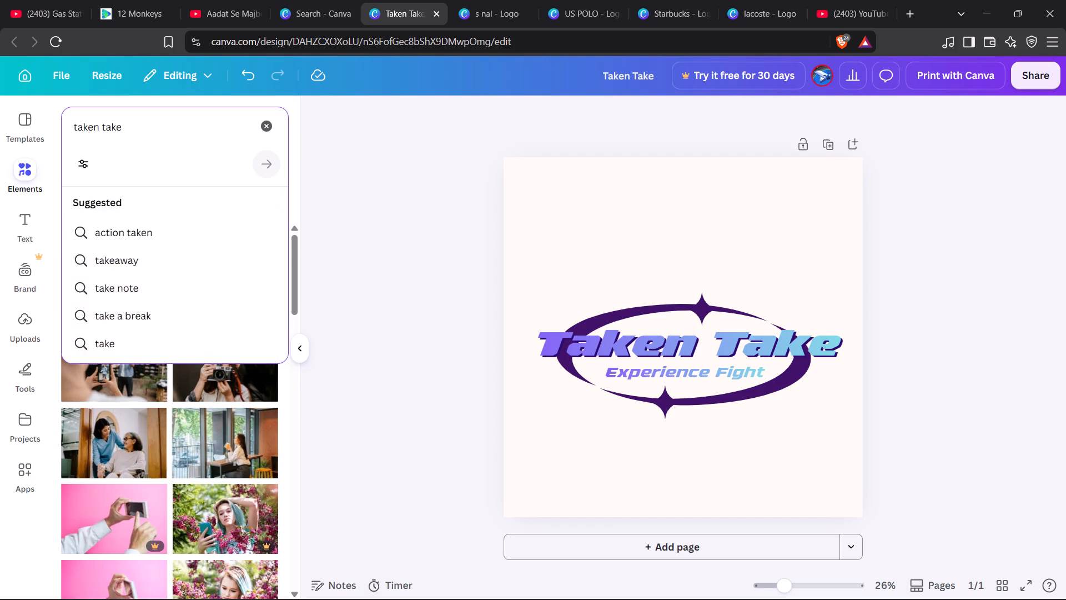
key(BackSpace)
key(BackSpace)
key(BackSpace)
key(BackSpace)
key(BackSpace)
key(BackSpace)
key(BackSpace)
key(BackSpace)
key(BackSpace)
key(BackSpace)
key(BackSpace)
key(BackSpace)
key(BackSpace)
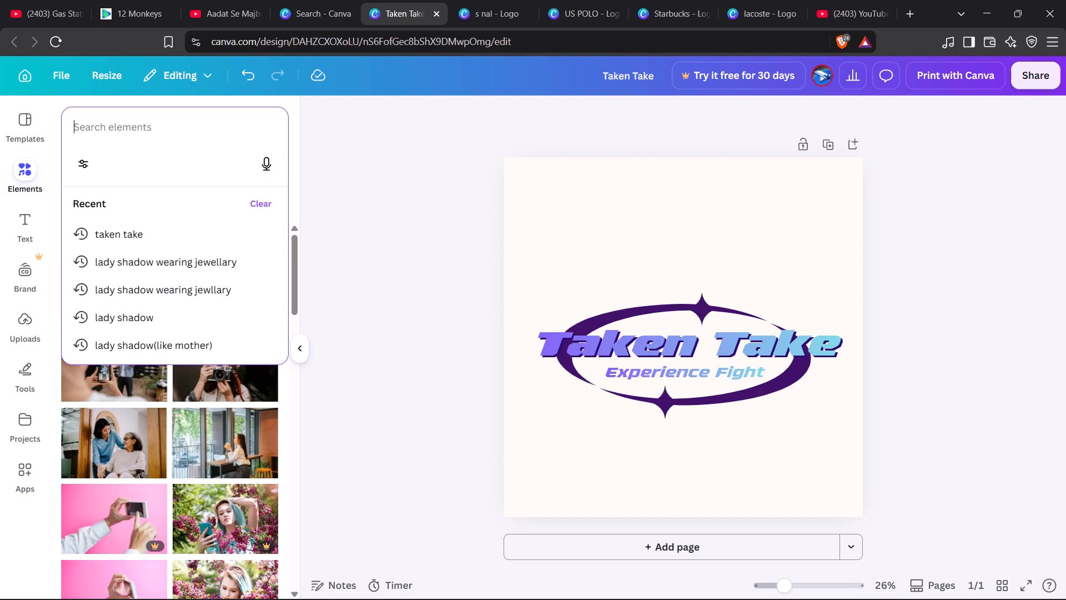
text(Two)
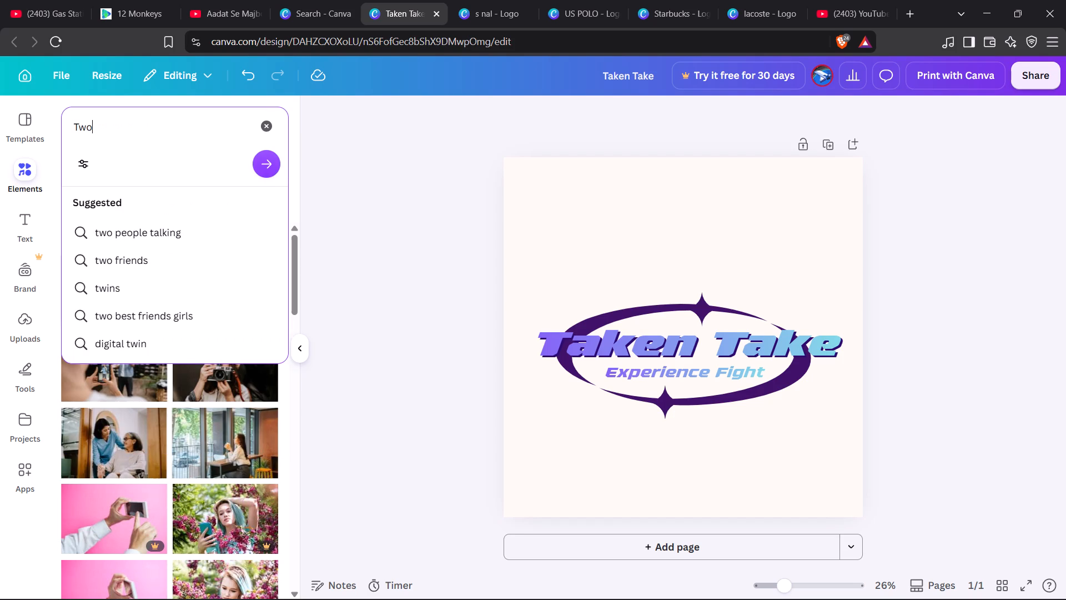
key(space)
text(ch)
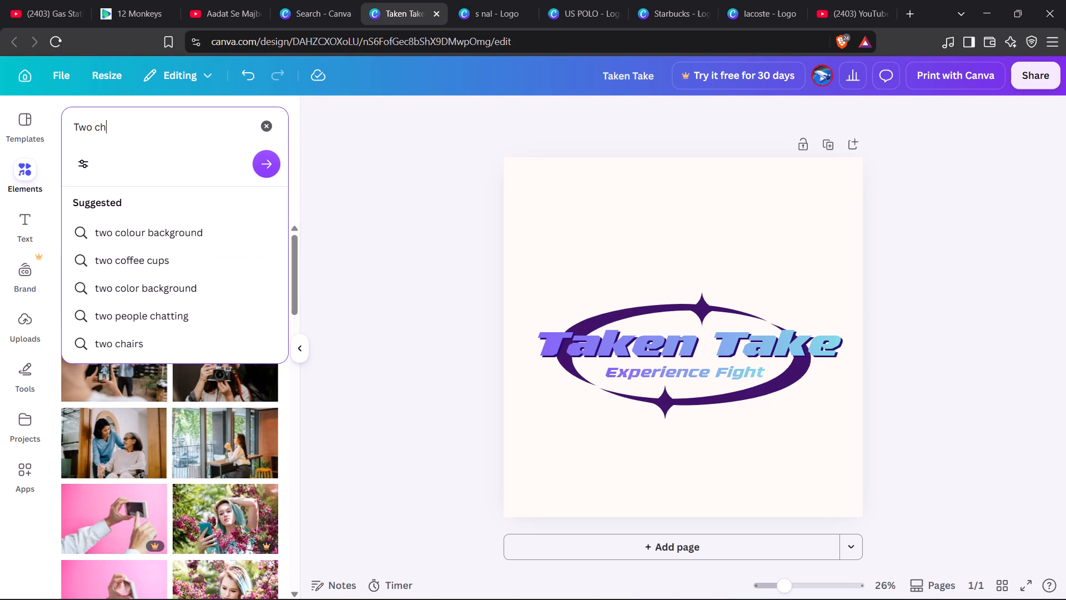
text(aracter)
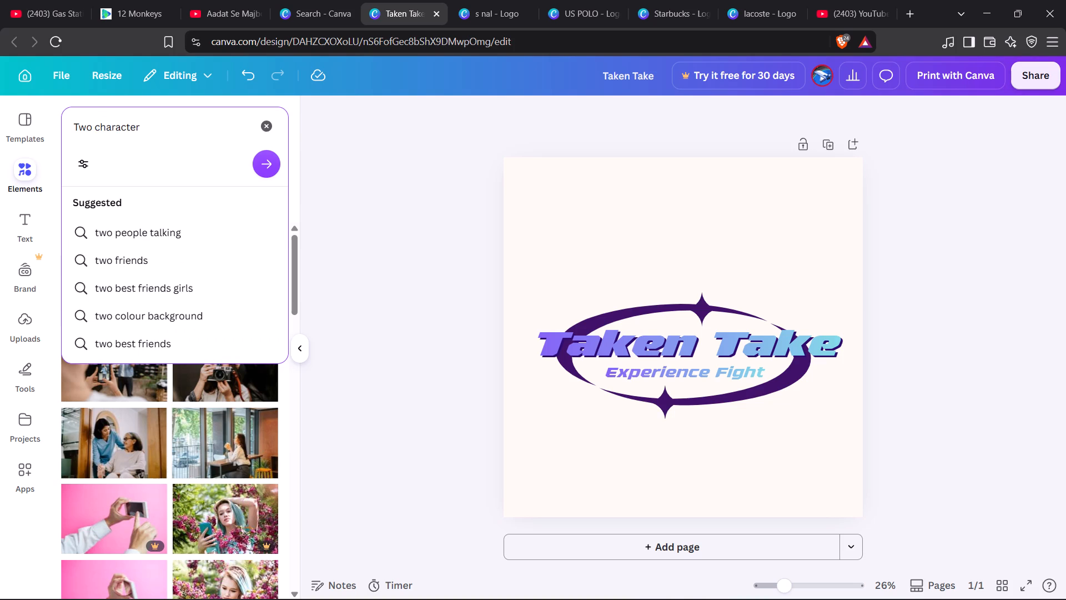
key(space)
key(b)
text(oxin)
key(f)
key(BackSpace)
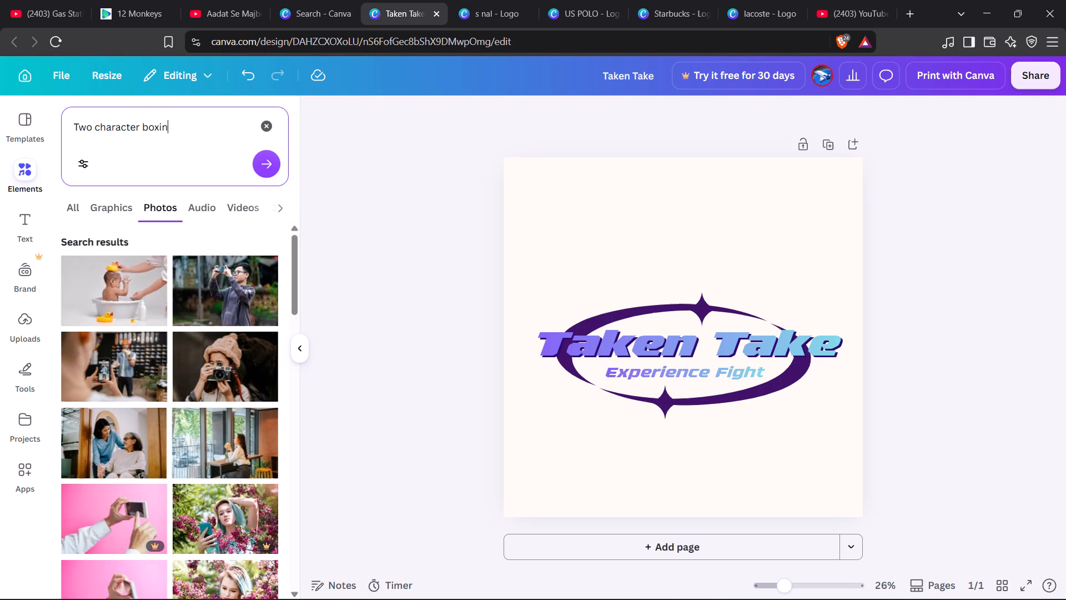
key(g)
key(Return)
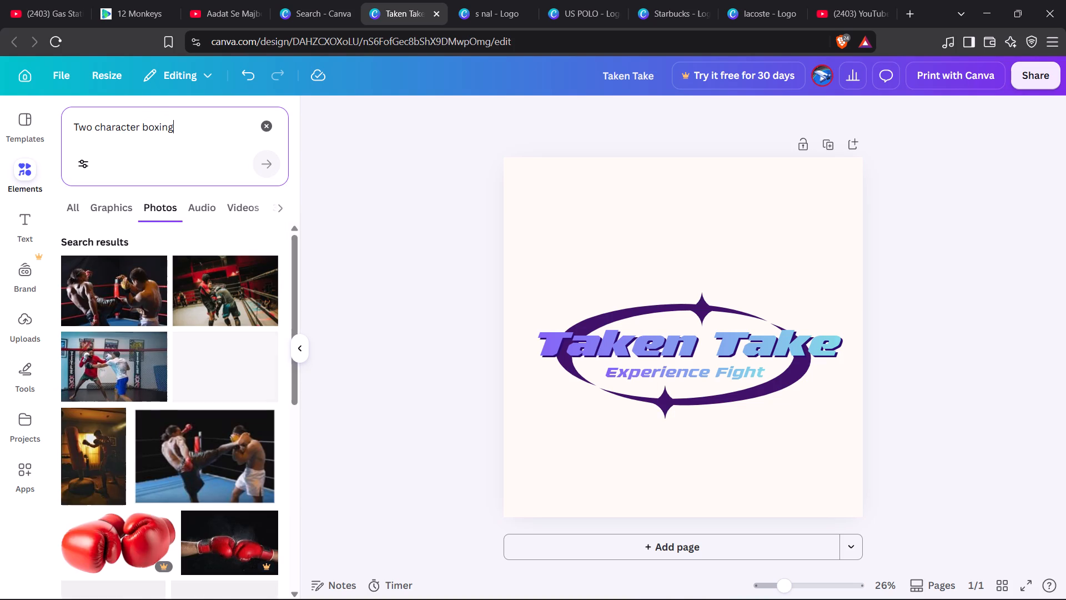
Add the photo of two boxers sparring in front of the red "Unstoppable" wall lettering to the page.
scroll(140, 243, down, 1)
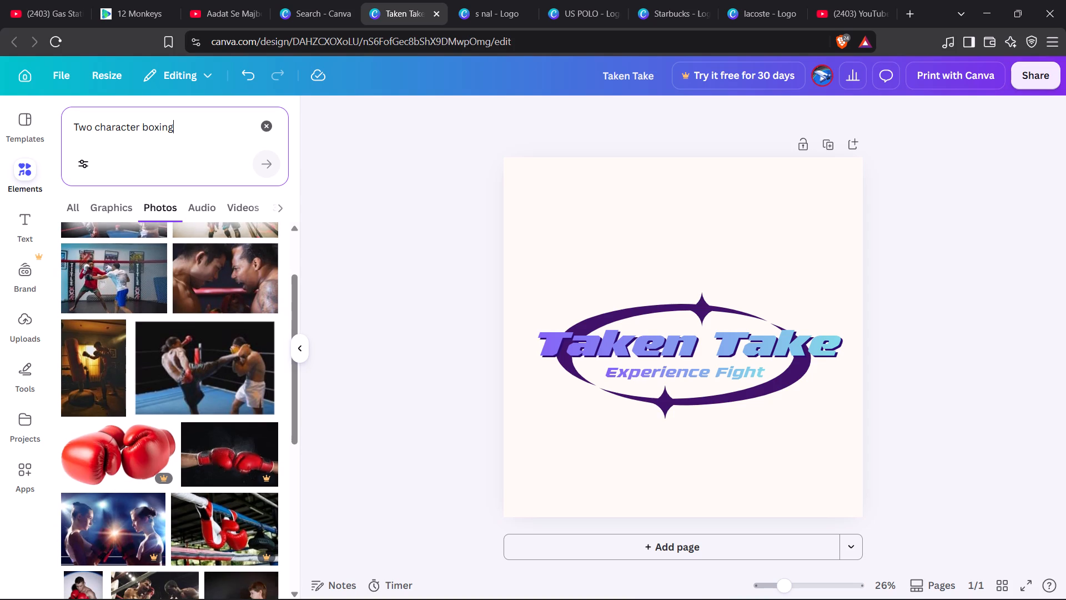
scroll(140, 243, down, 4)
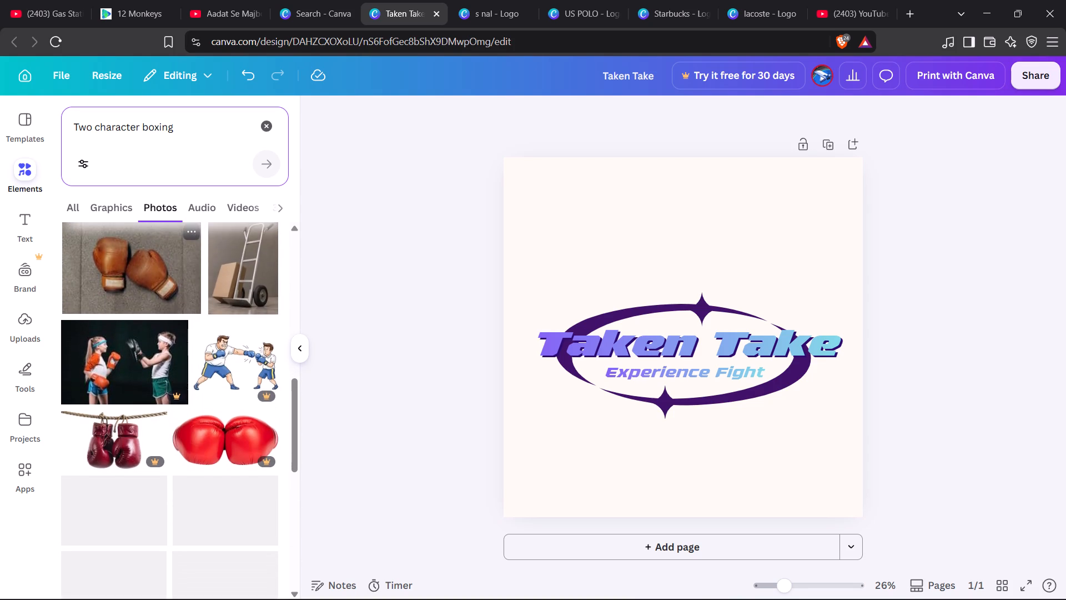
scroll(140, 243, down, 5)
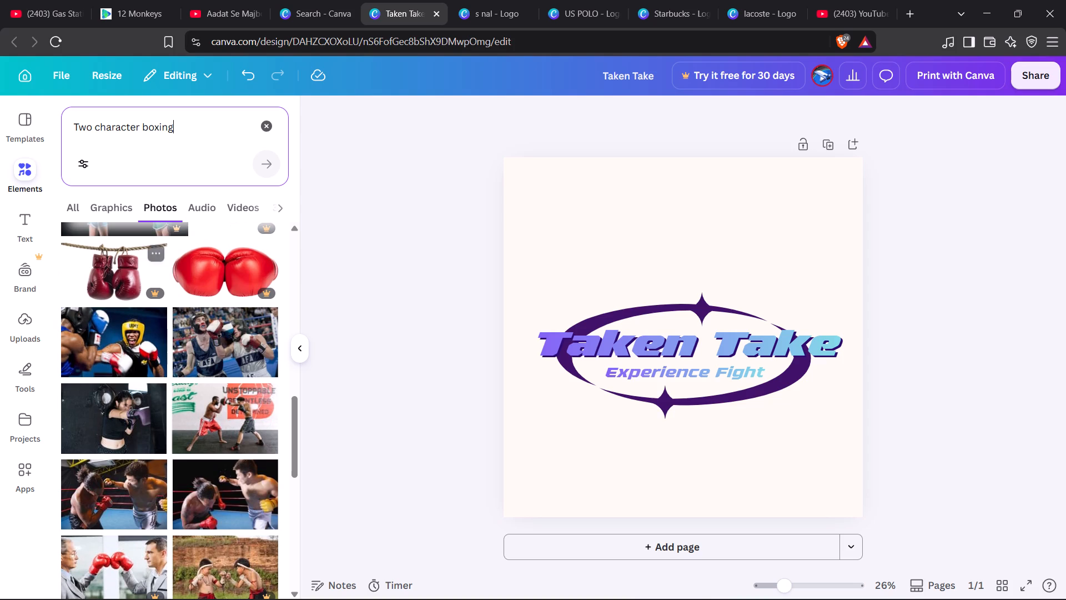
scroll(140, 243, down, 2)
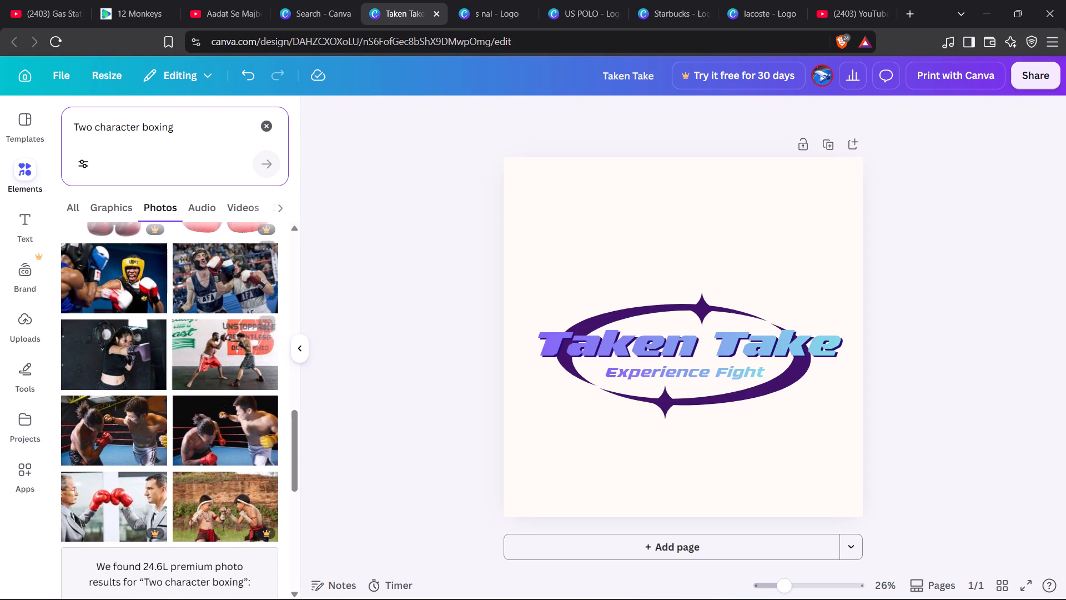
click(215, 357)
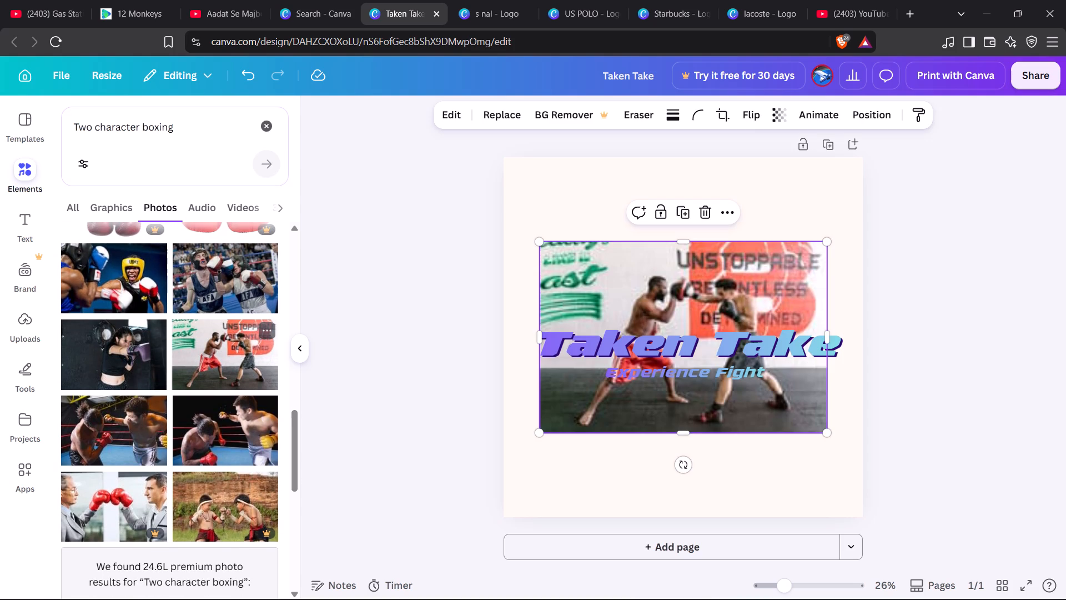
Shrink the boxing photo to about a third of the page width and place it below the oval in the page's lower-right area.
click(624, 284)
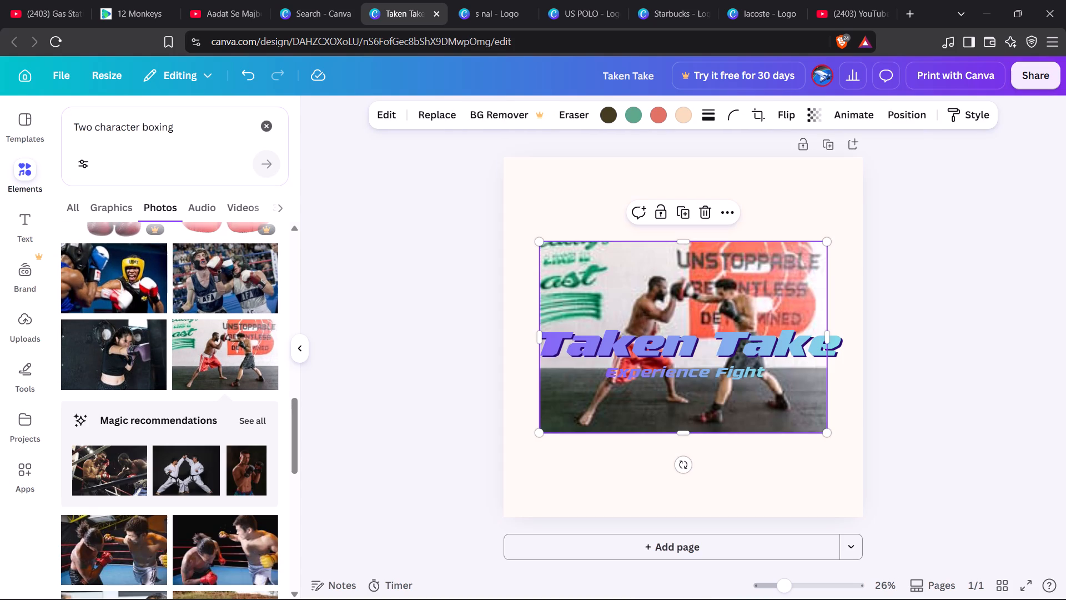
click(550, 247)
drag(542, 242, 635, 330)
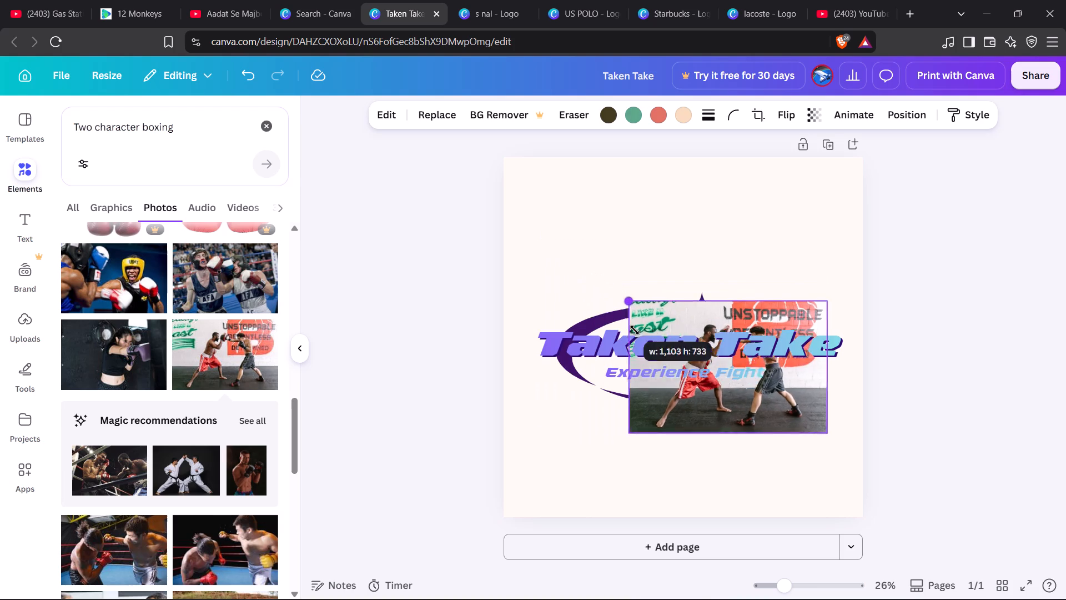
drag(635, 330, 697, 380)
drag(785, 412, 786, 471)
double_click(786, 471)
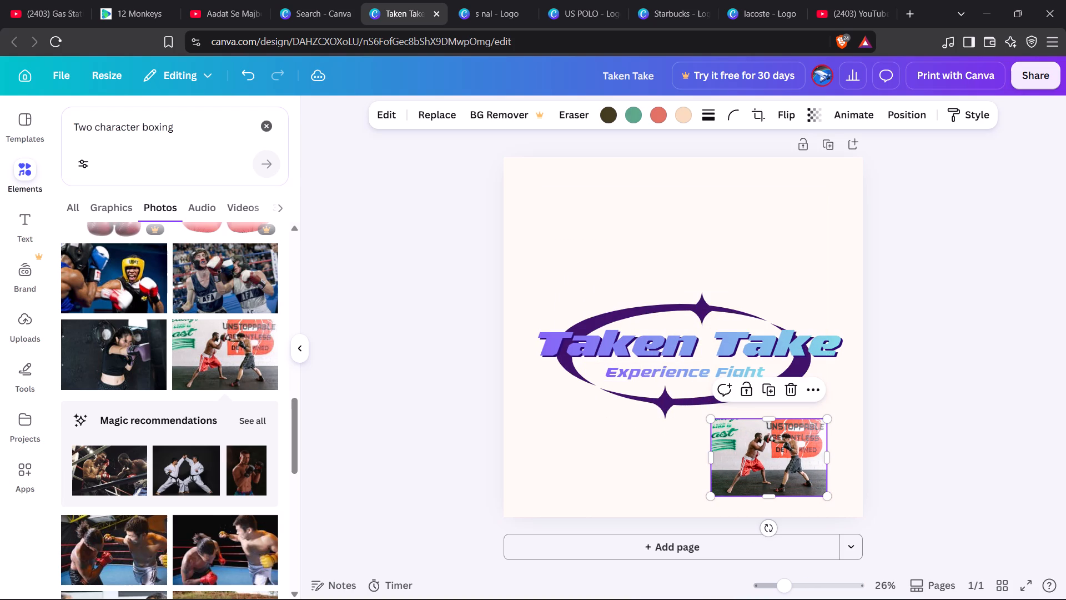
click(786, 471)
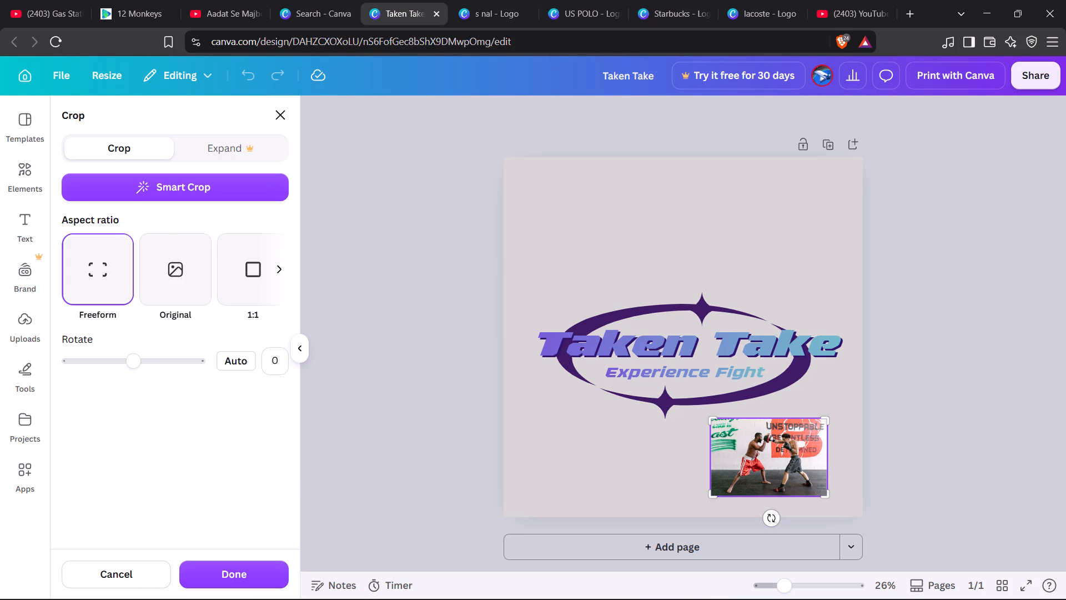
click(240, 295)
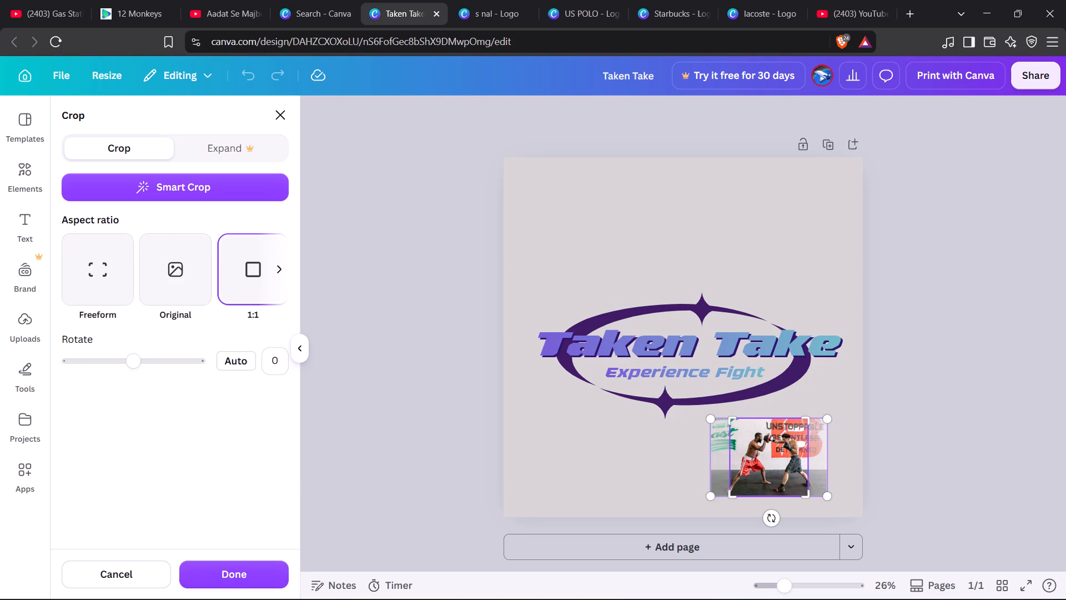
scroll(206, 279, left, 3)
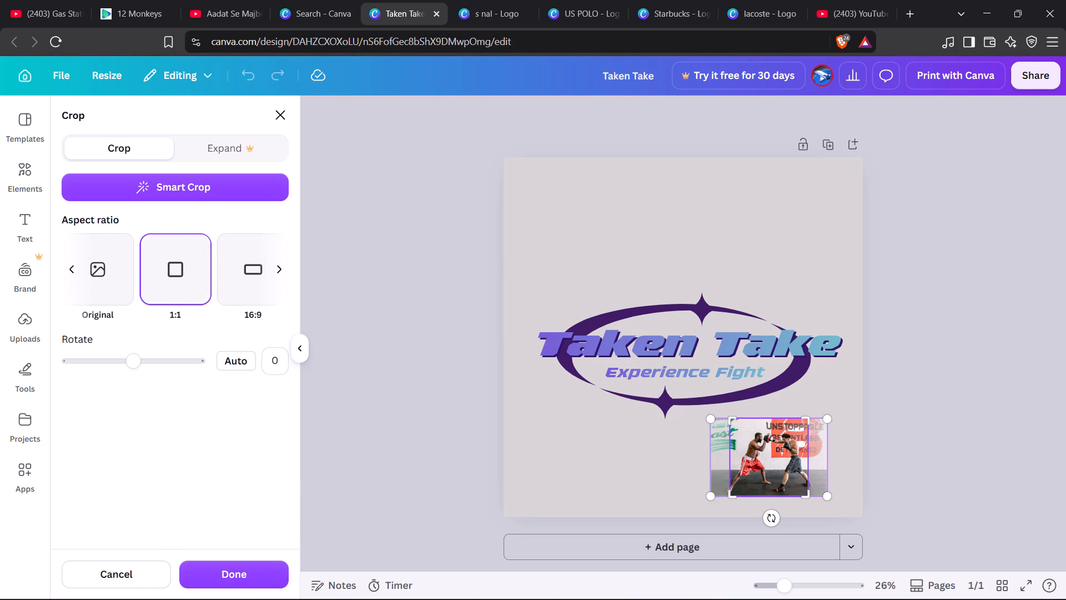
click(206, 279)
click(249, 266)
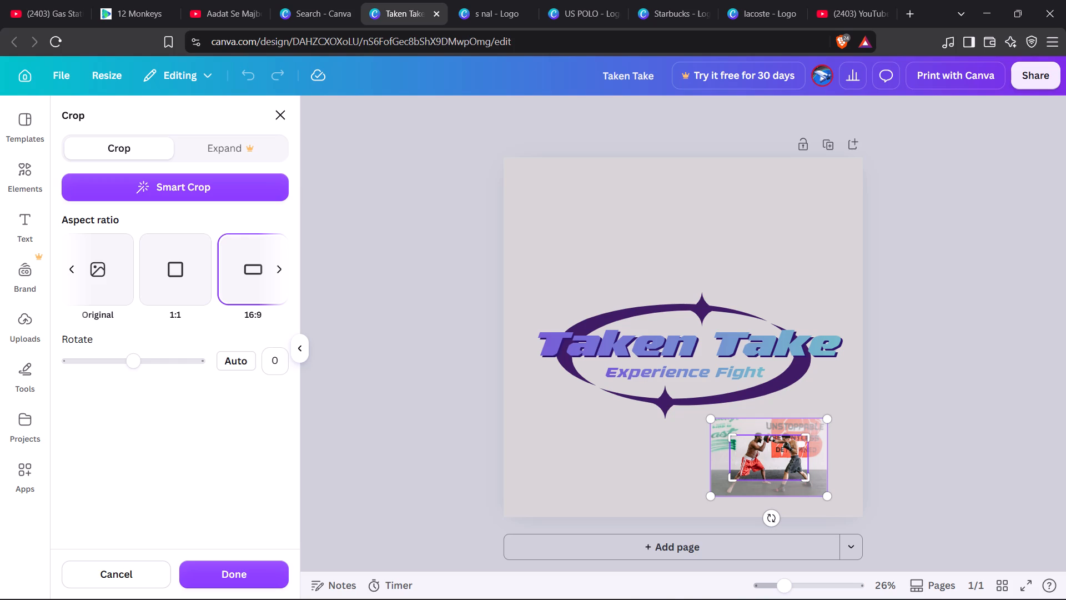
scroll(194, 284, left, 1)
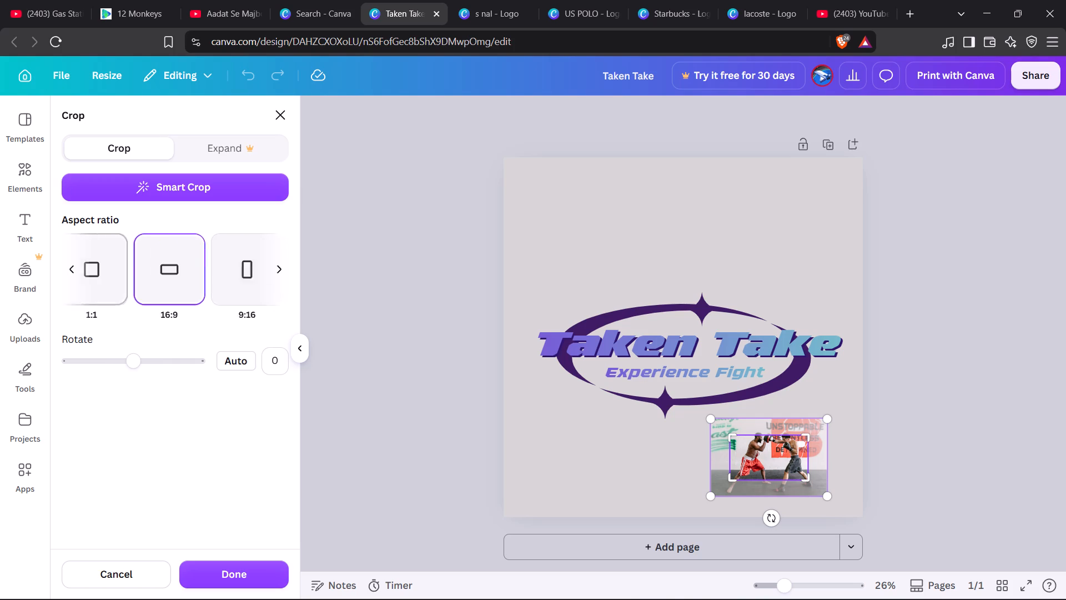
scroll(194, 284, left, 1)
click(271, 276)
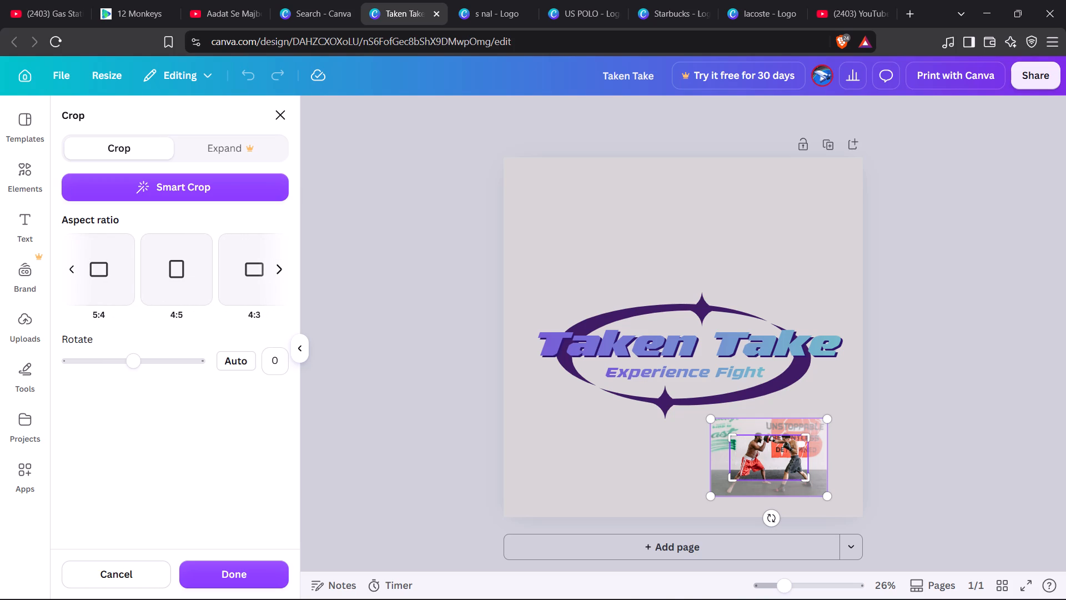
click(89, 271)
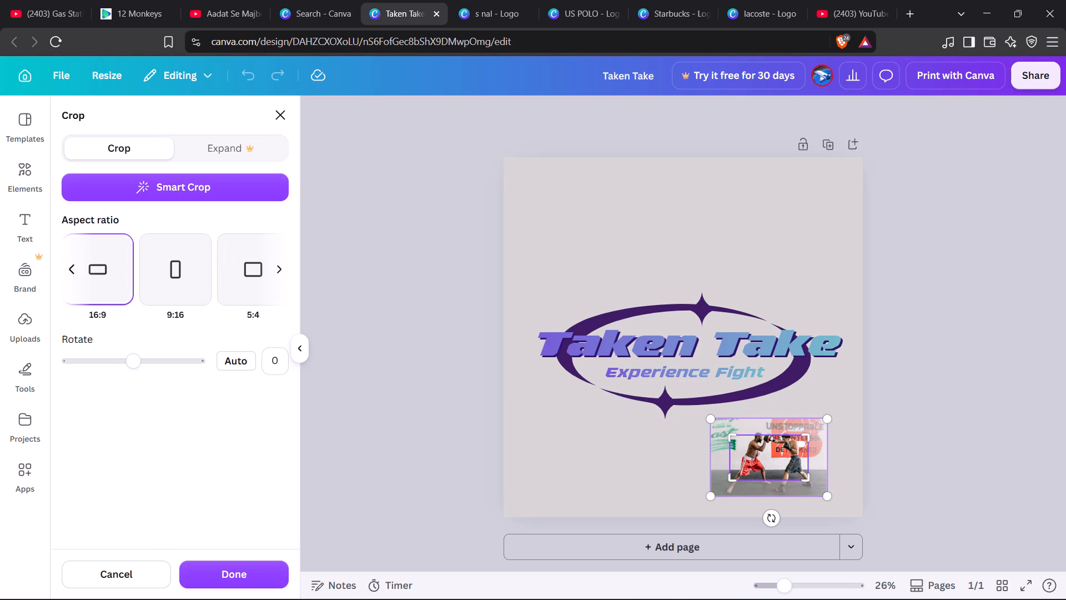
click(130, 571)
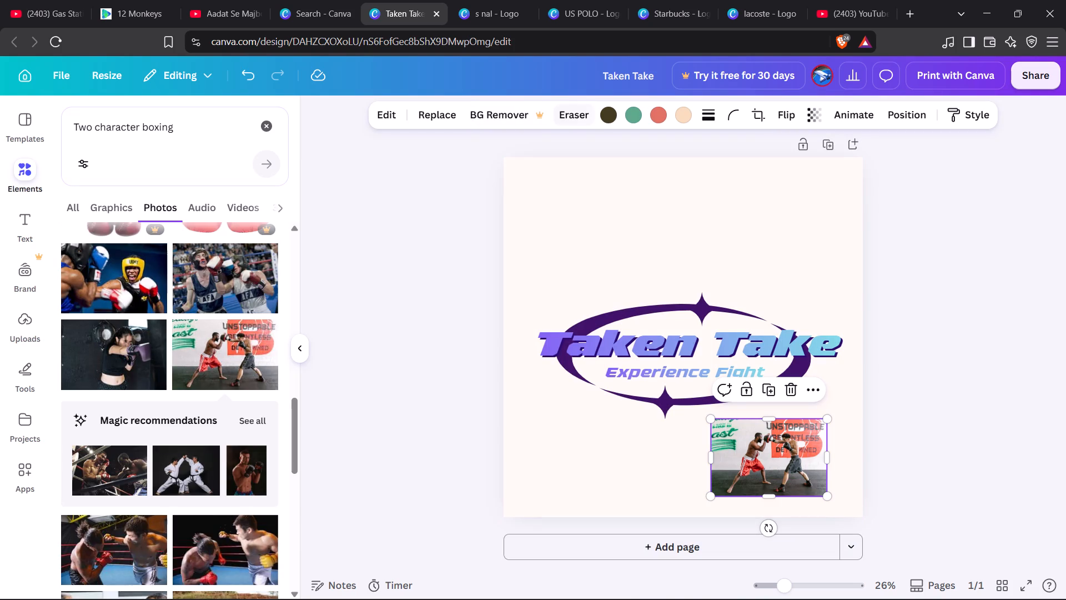
Using the Pixel Eraser on the boxing photo, erase the wall along the red-shorts boxer's back from waistband to shoulder.
click(569, 116)
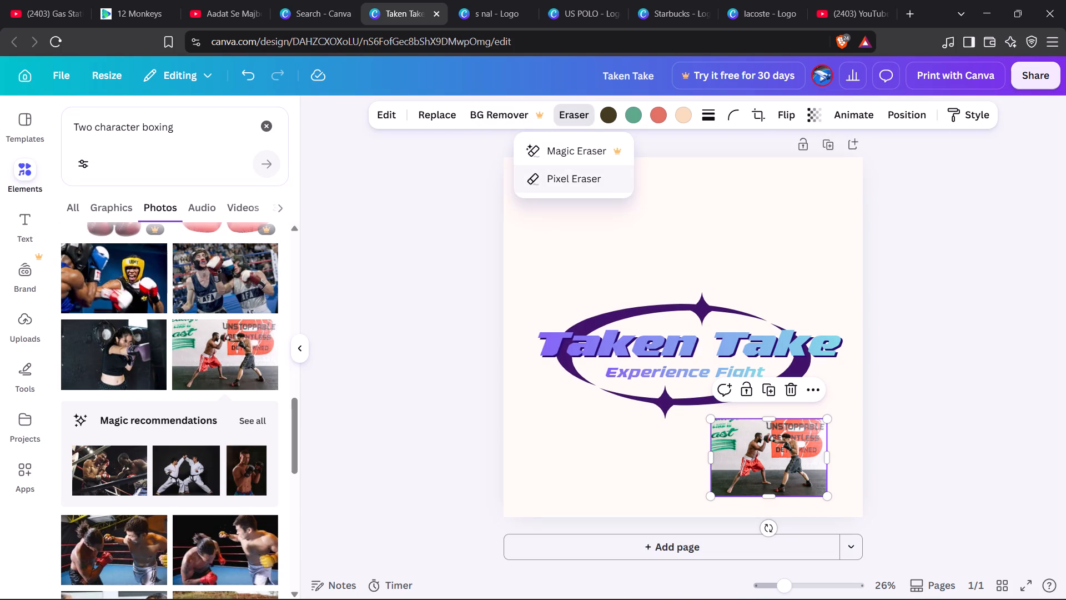
click(556, 173)
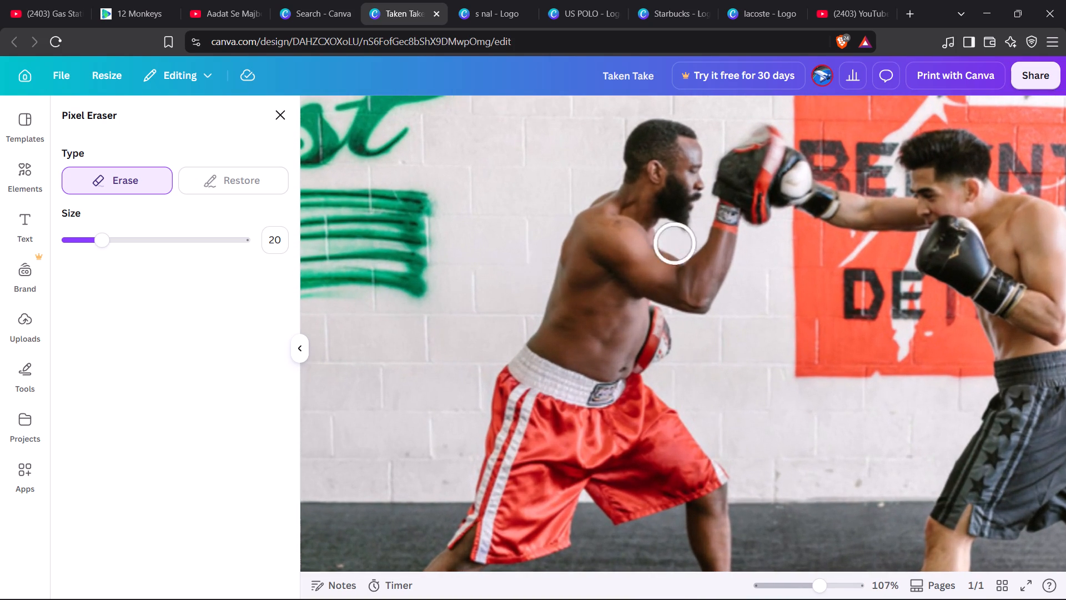
click(494, 349)
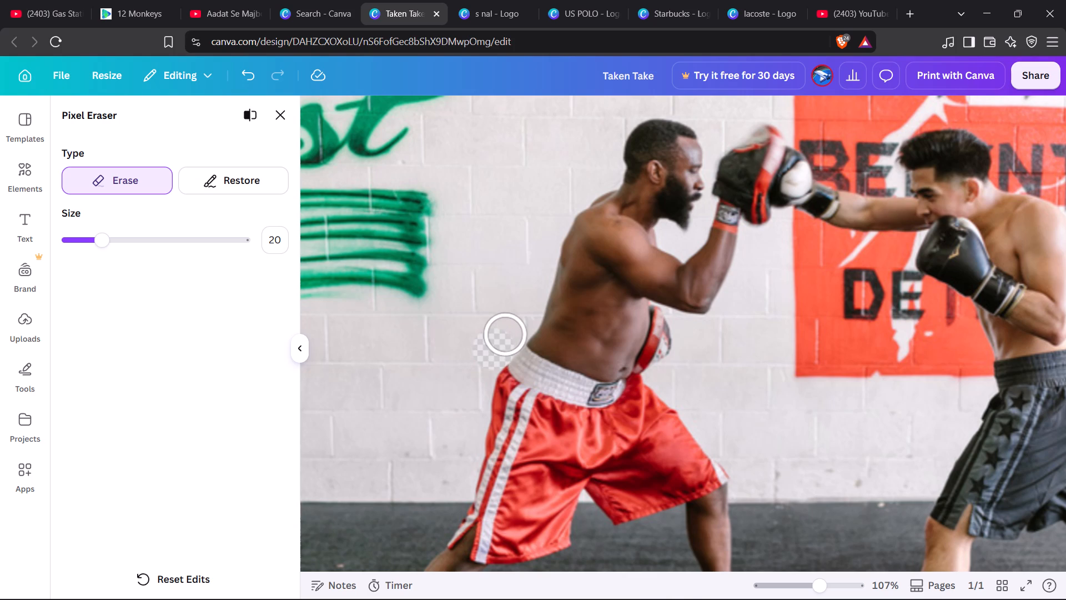
click(506, 333)
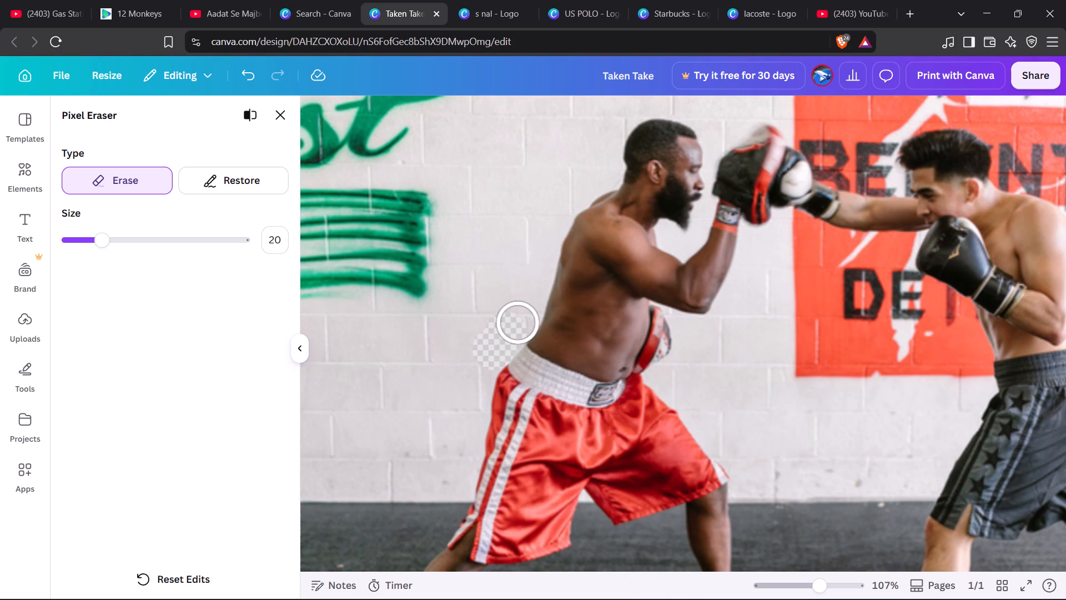
click(518, 323)
click(525, 308)
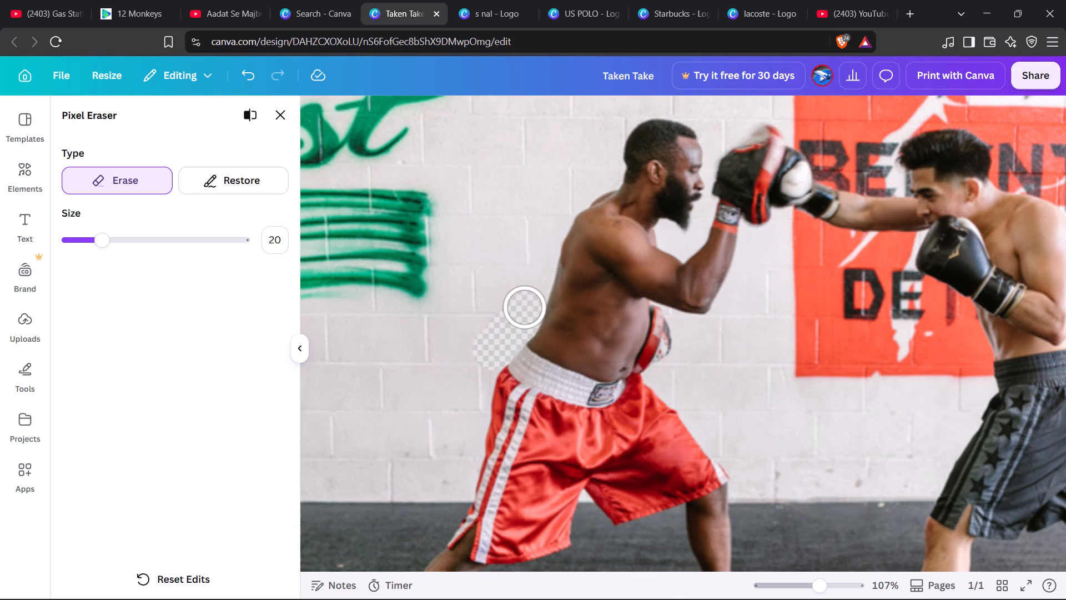
click(530, 289)
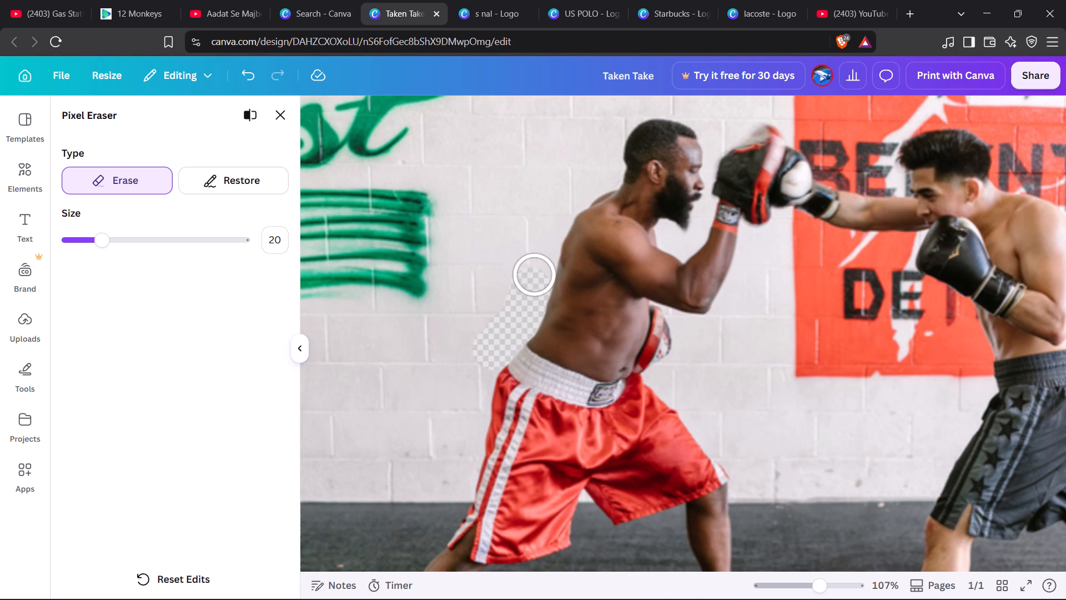
click(535, 270)
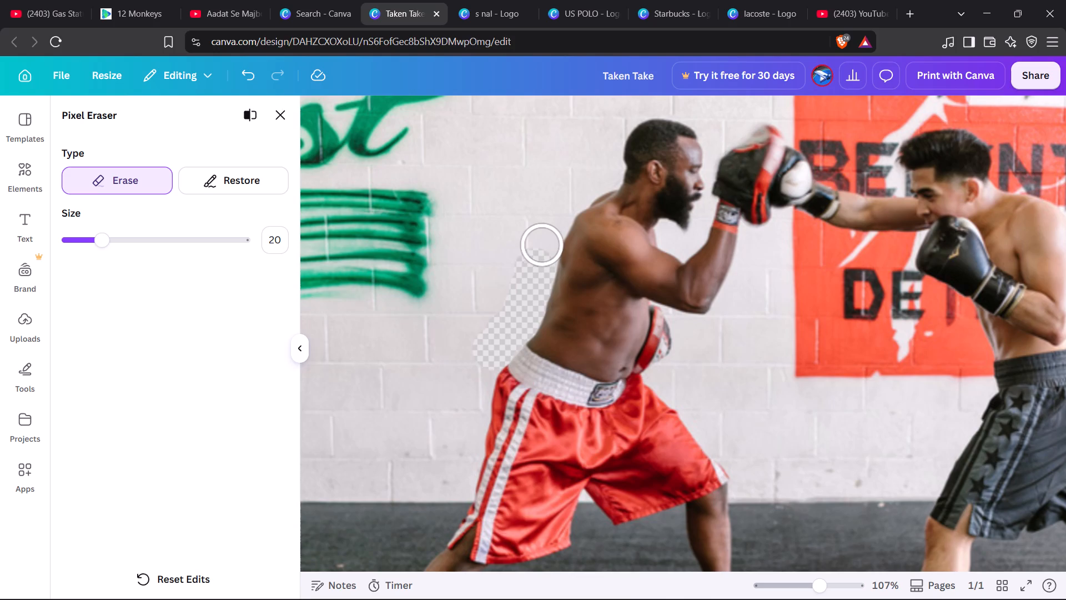
click(541, 243)
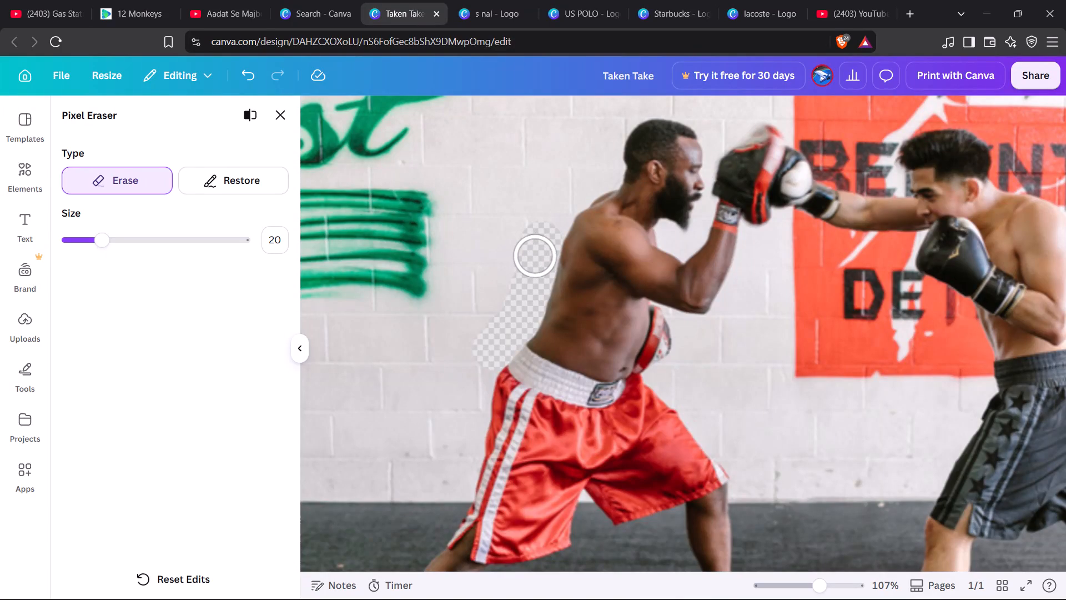
click(536, 255)
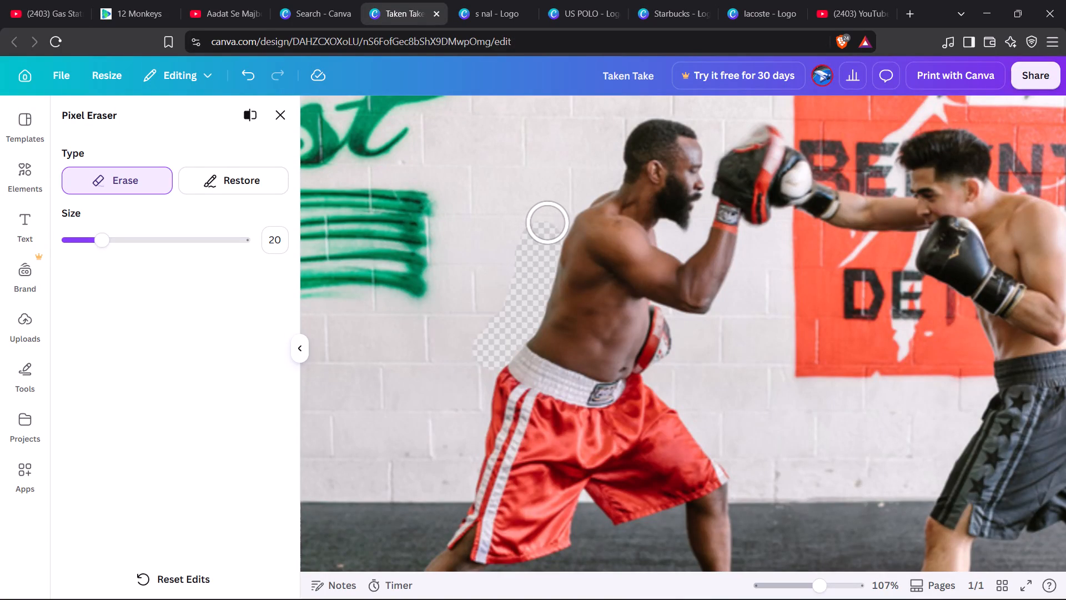
click(547, 224)
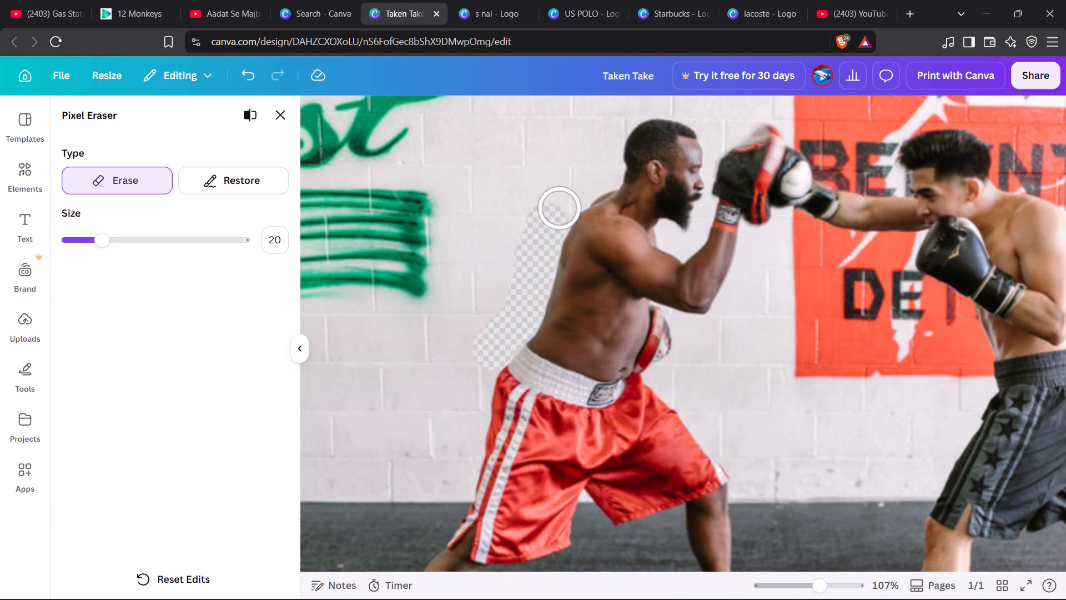
click(559, 208)
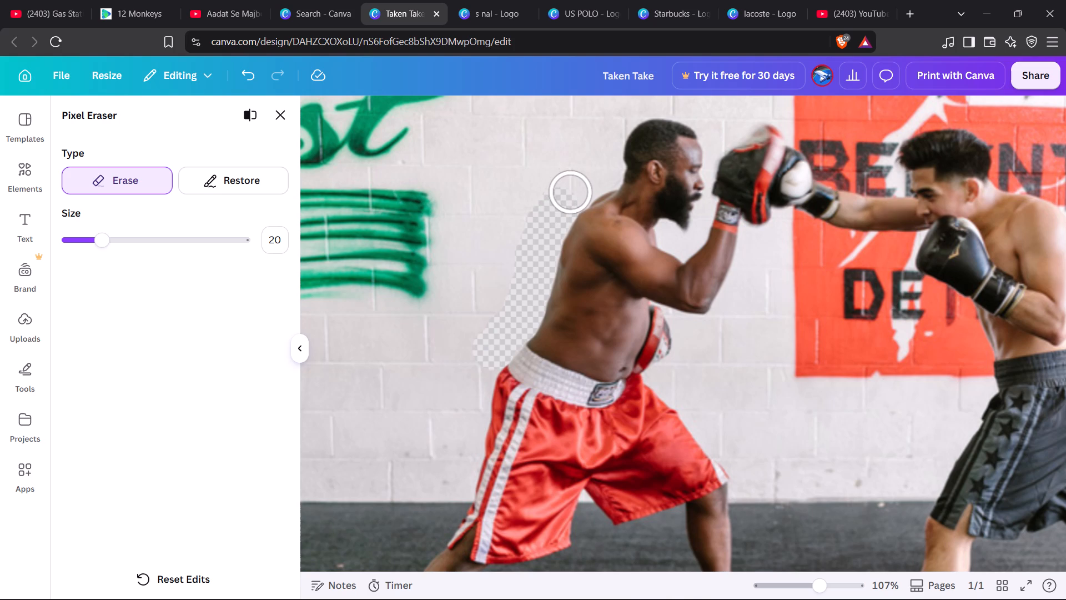
click(571, 193)
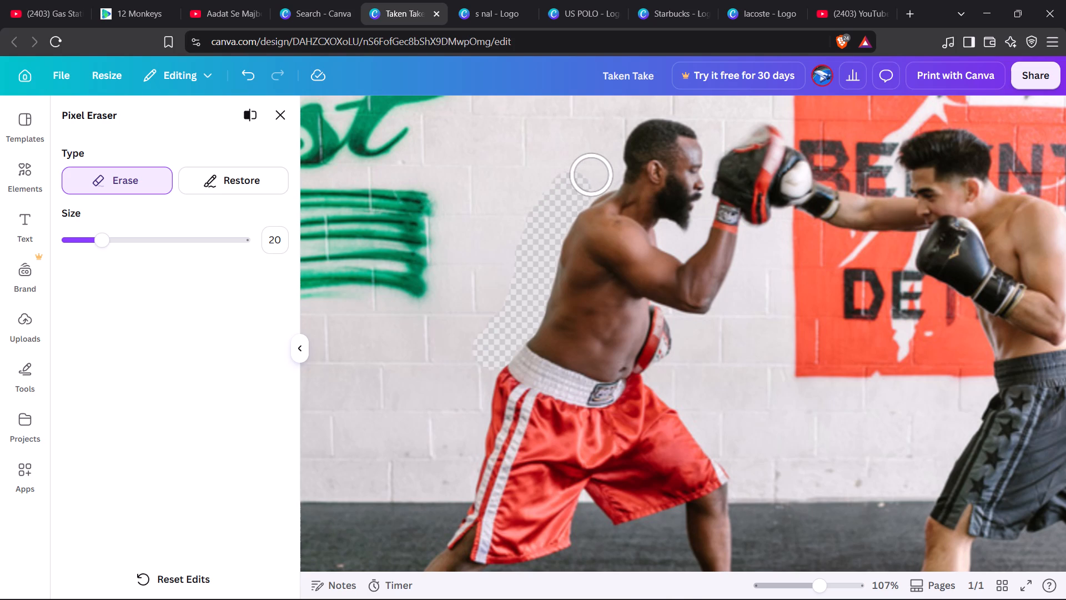
Erase the wall behind the red-shorts boxer's neck and around the back and top of his head.
click(594, 176)
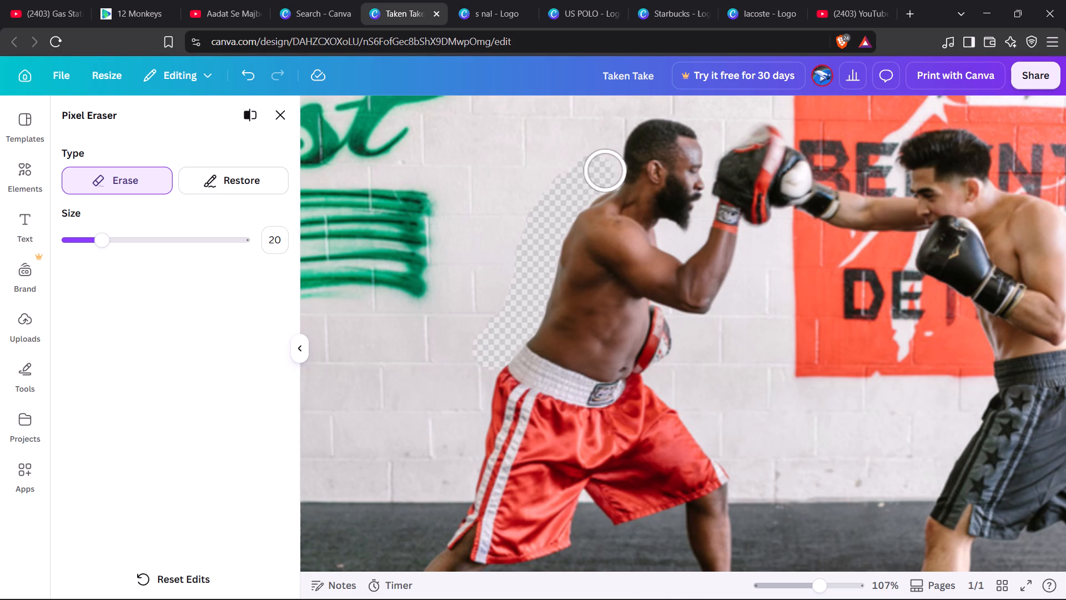
click(604, 173)
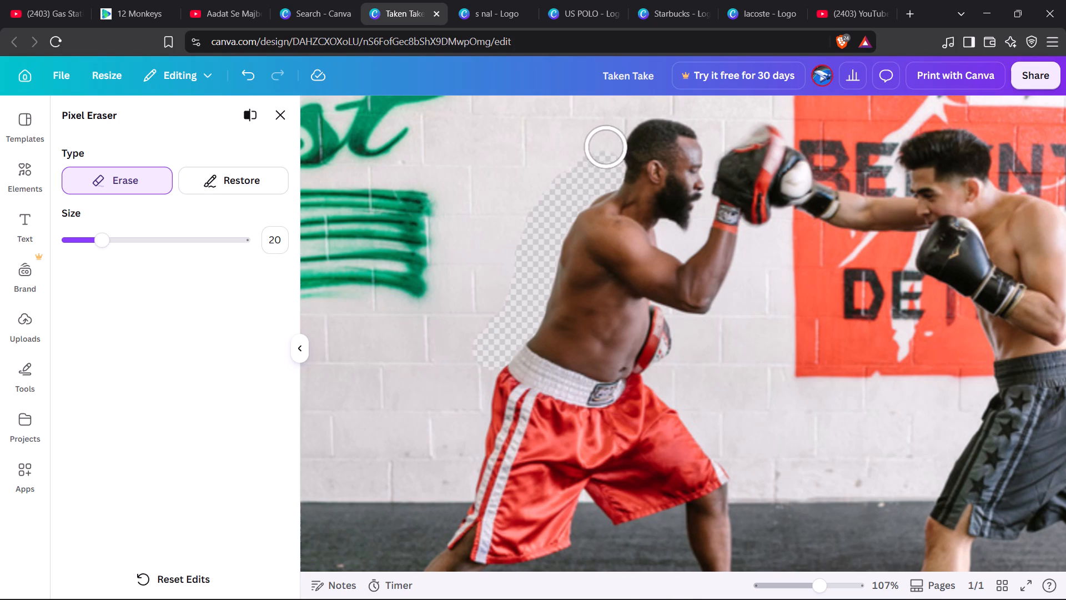
click(603, 146)
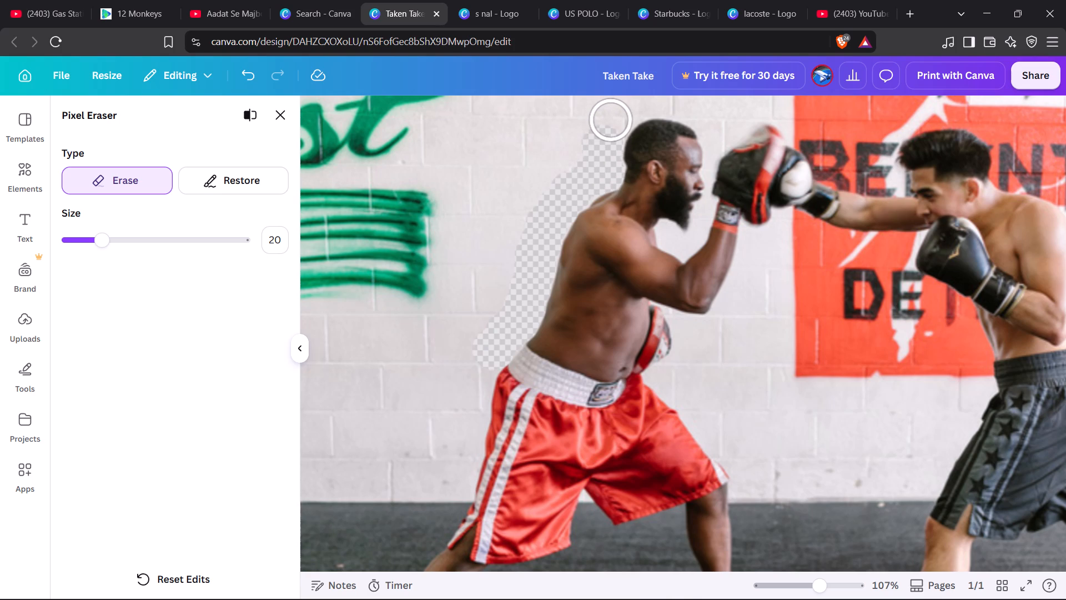
click(611, 122)
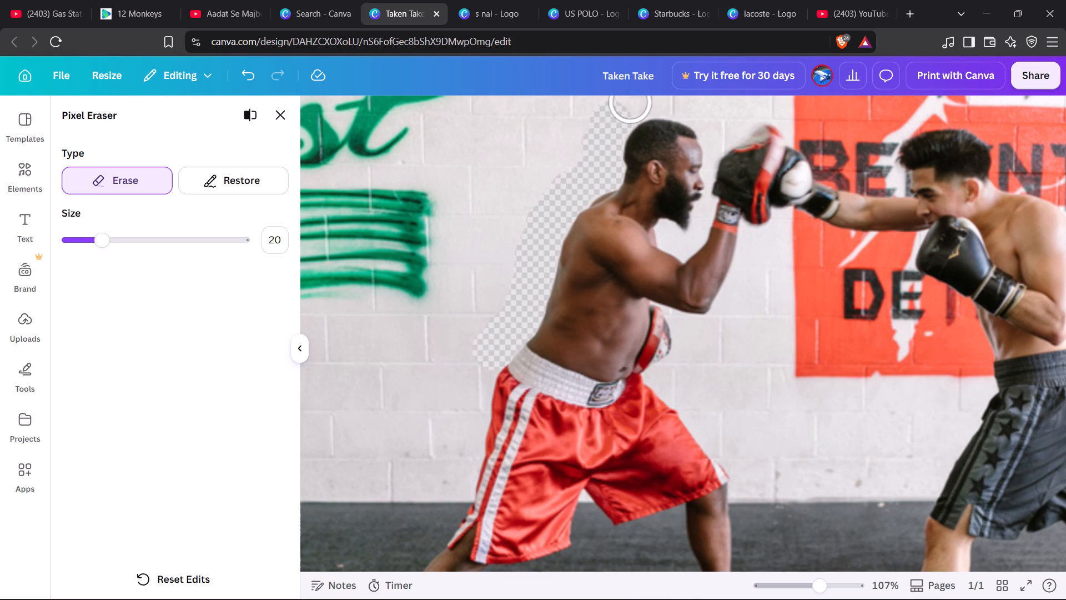
click(632, 103)
click(656, 97)
click(673, 98)
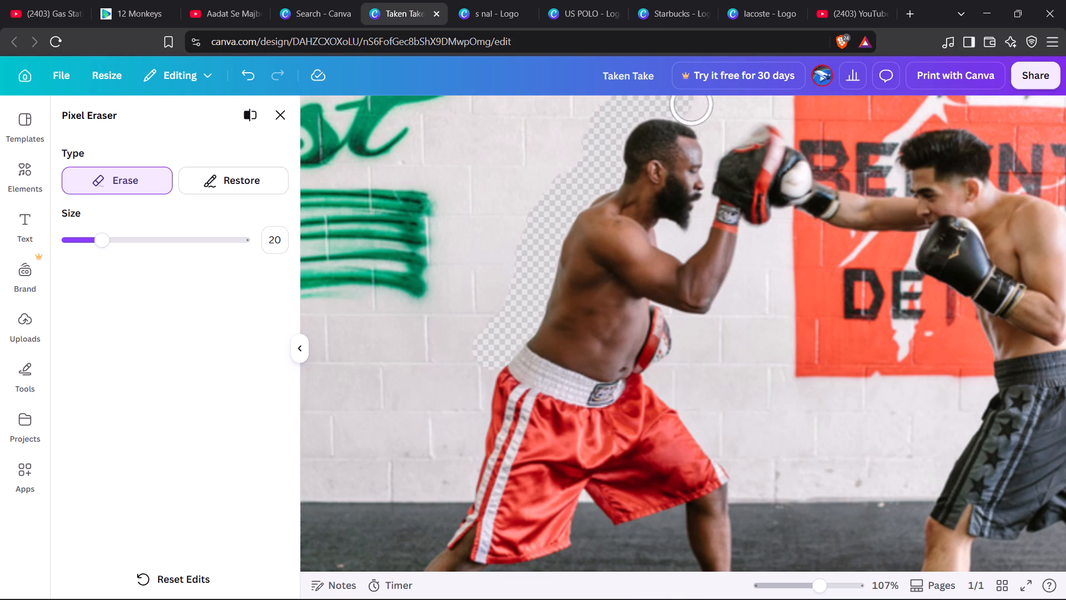
click(692, 104)
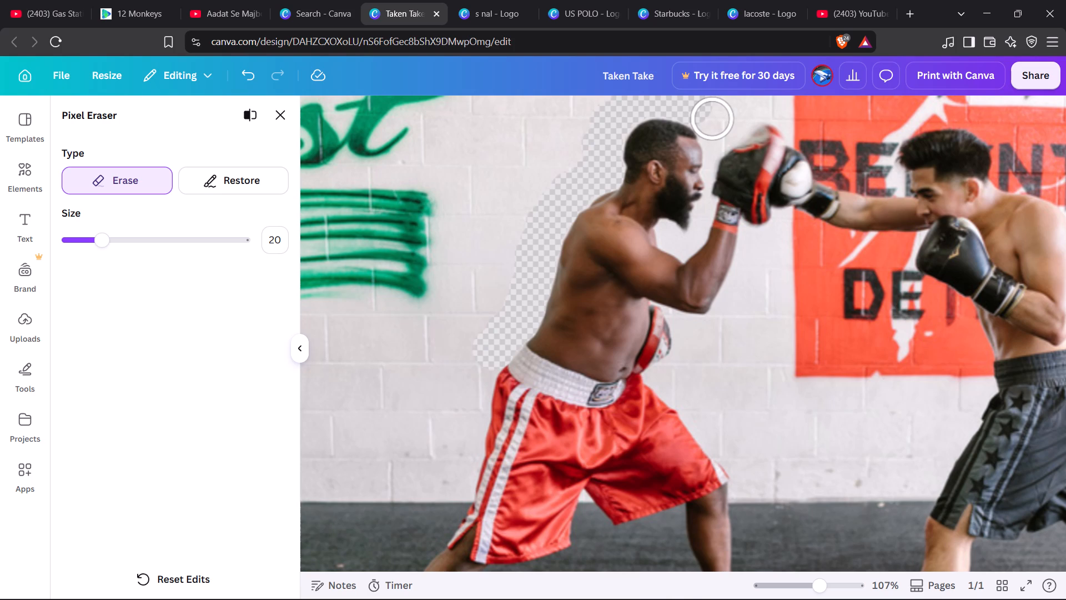
click(712, 121)
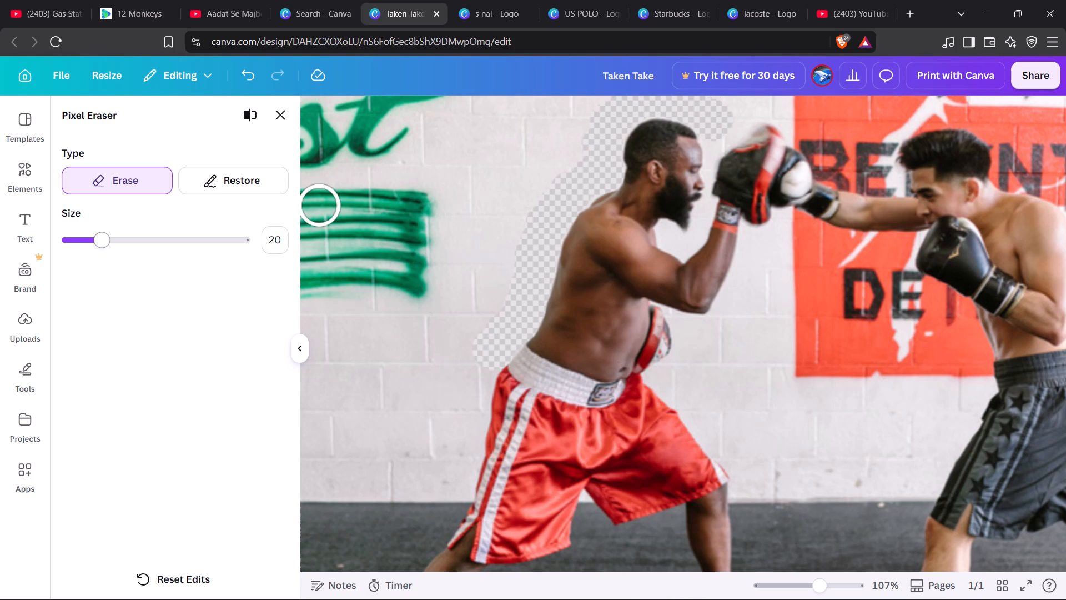
Reduce the eraser size to 7 and erase the wall between the red-shorts boxer's forehead and the gloves, and above the gloves.
drag(109, 239, 78, 243)
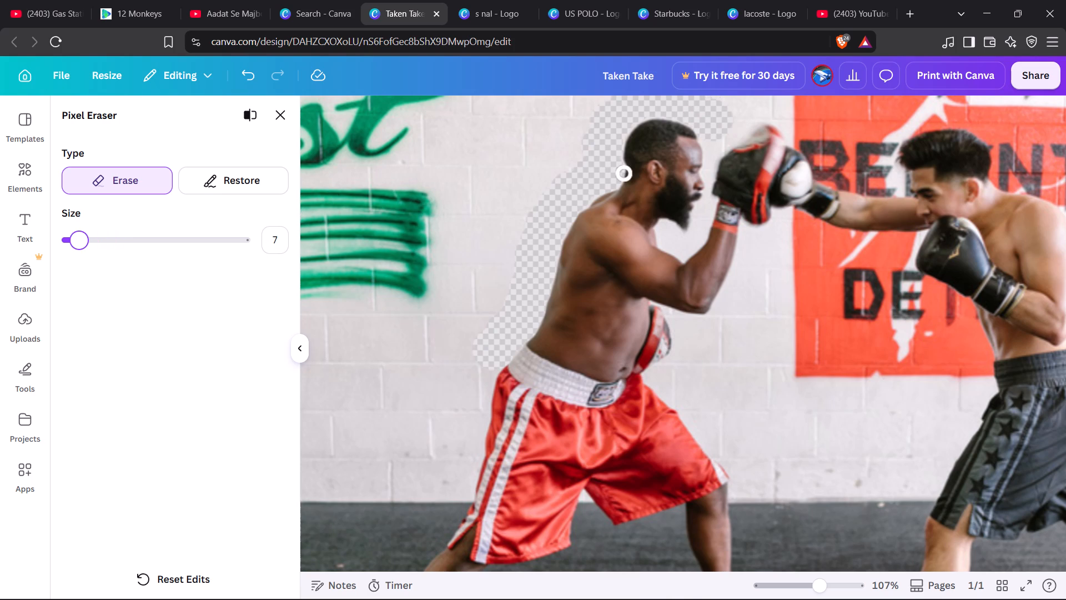
click(706, 140)
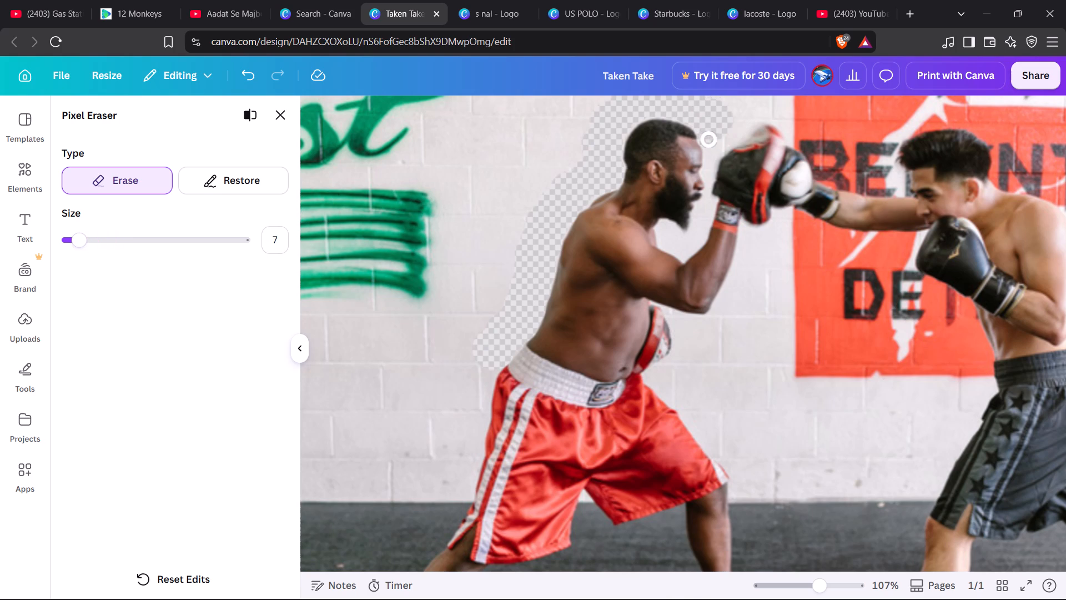
click(709, 149)
click(721, 148)
drag(723, 146, 741, 130)
drag(741, 130, 736, 99)
drag(736, 99, 813, 118)
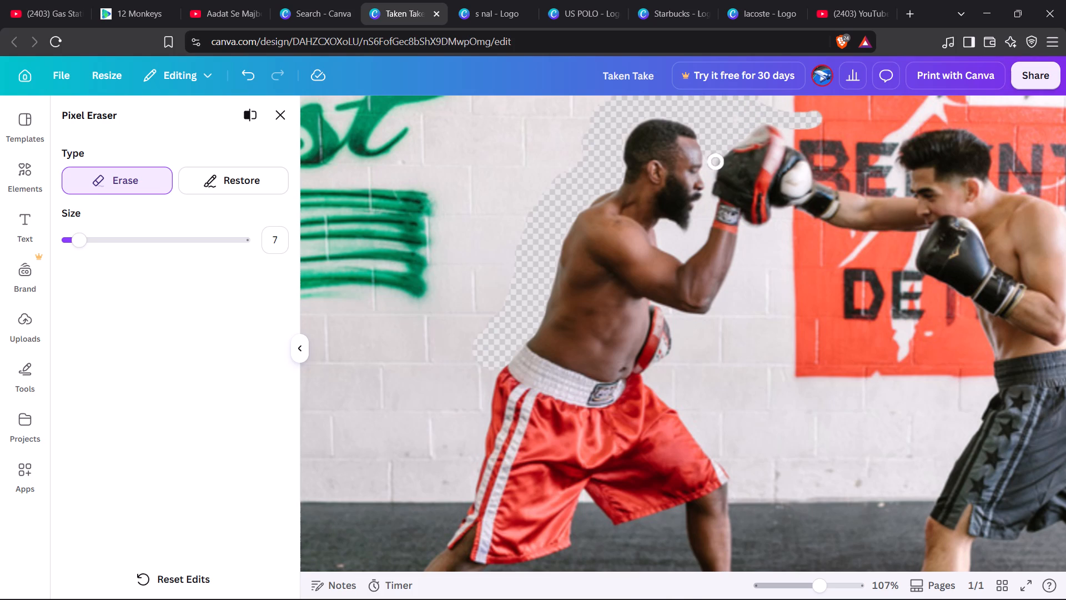
Erase the wall between the red-shorts boxer's face and gloves, continuing down along the inside of his raised forearm.
click(712, 163)
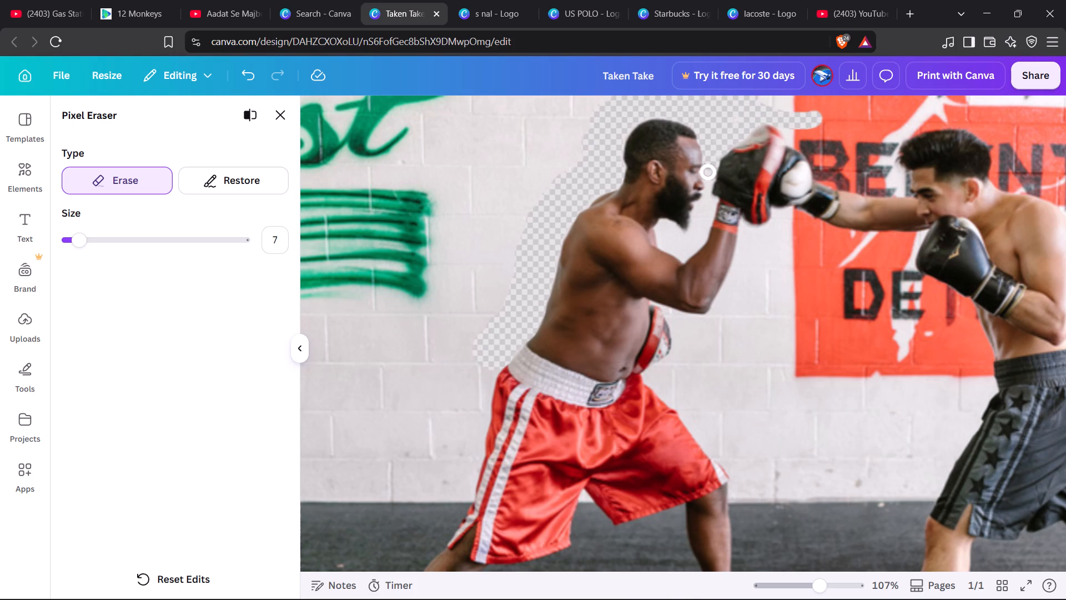
click(710, 172)
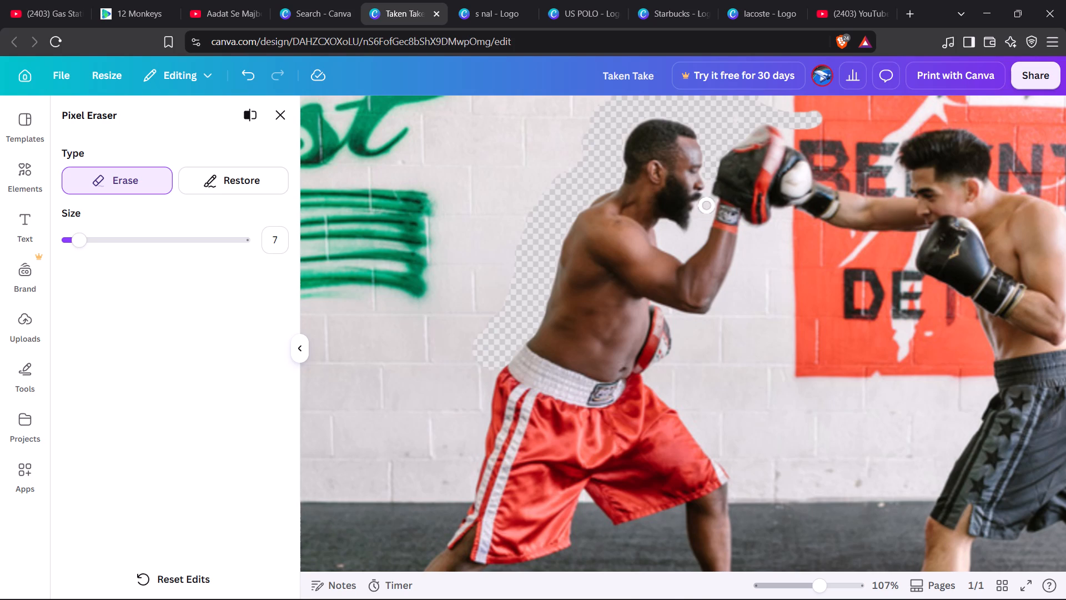
click(707, 206)
click(708, 206)
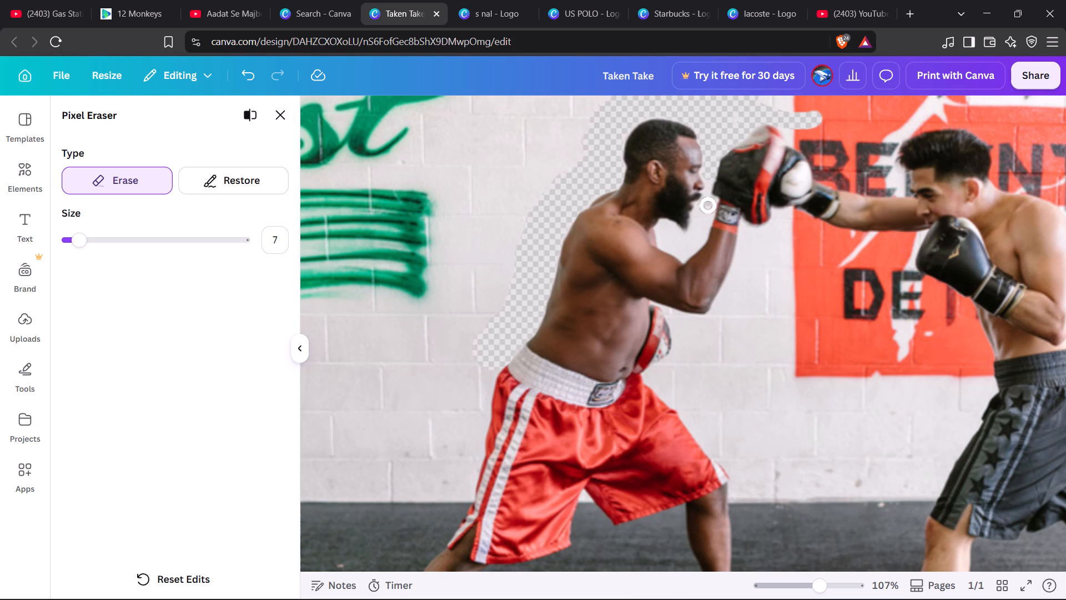
click(703, 208)
click(700, 223)
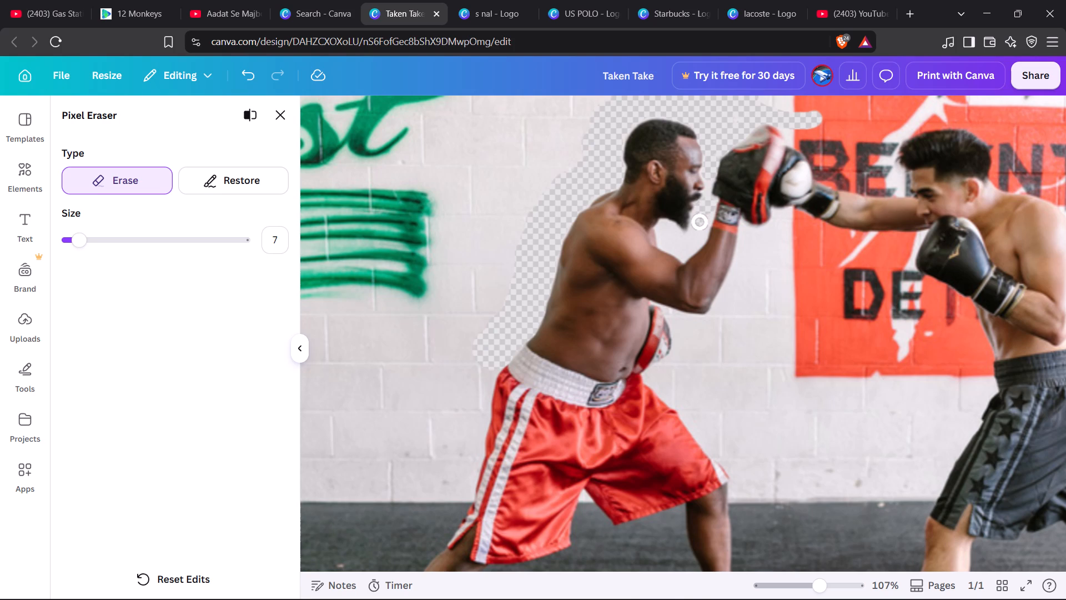
click(700, 231)
drag(700, 231, 692, 246)
drag(692, 246, 685, 253)
Erase the pocket of wall beneath the red-shorts boxer's beard, between his chin, shoulder and upper arm.
click(674, 234)
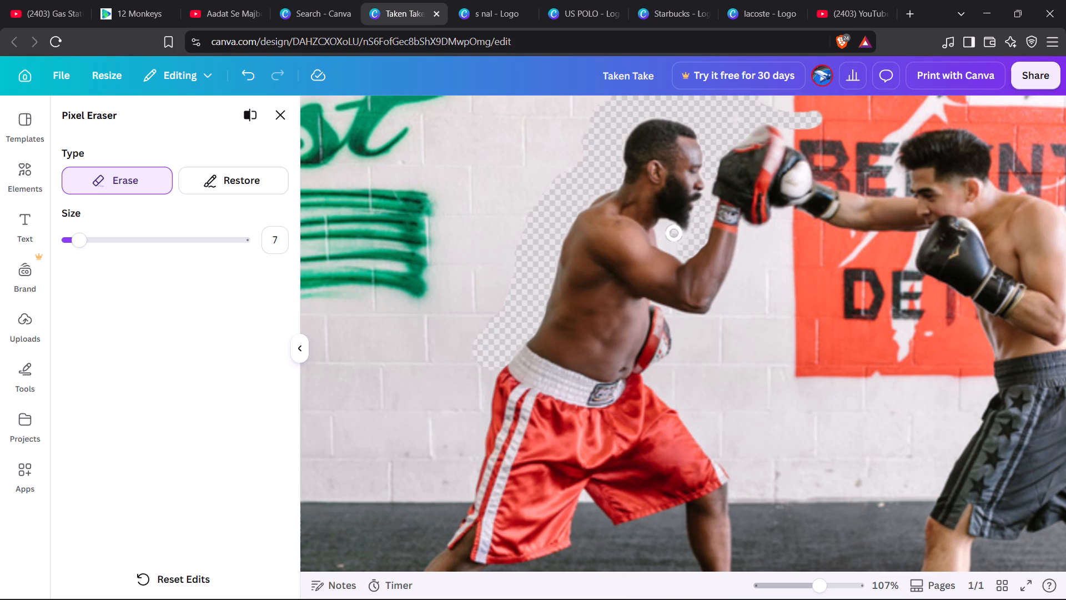
click(670, 229)
click(666, 227)
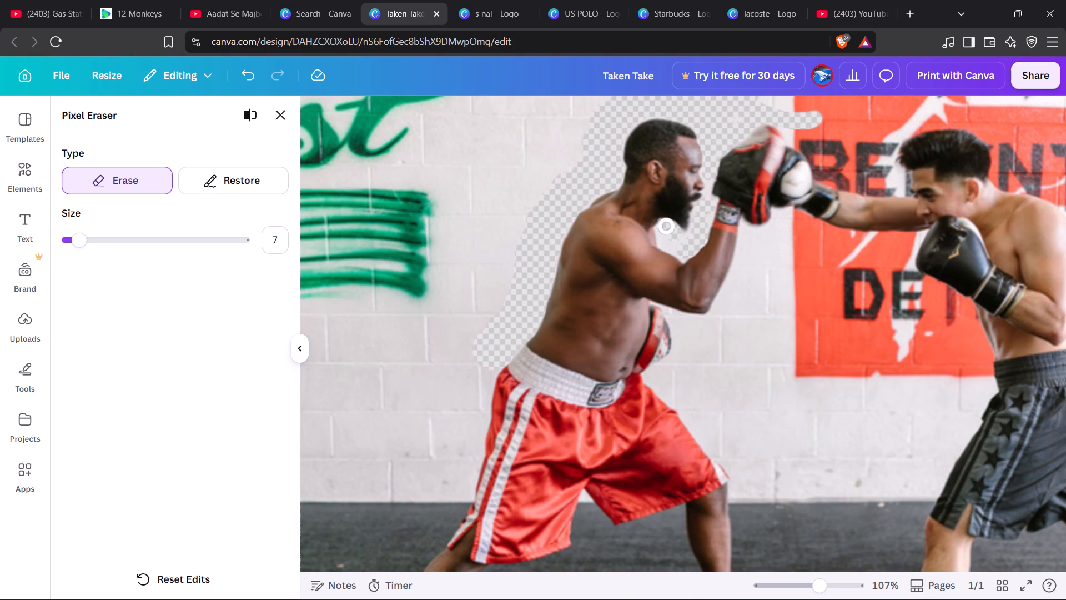
click(662, 229)
click(663, 237)
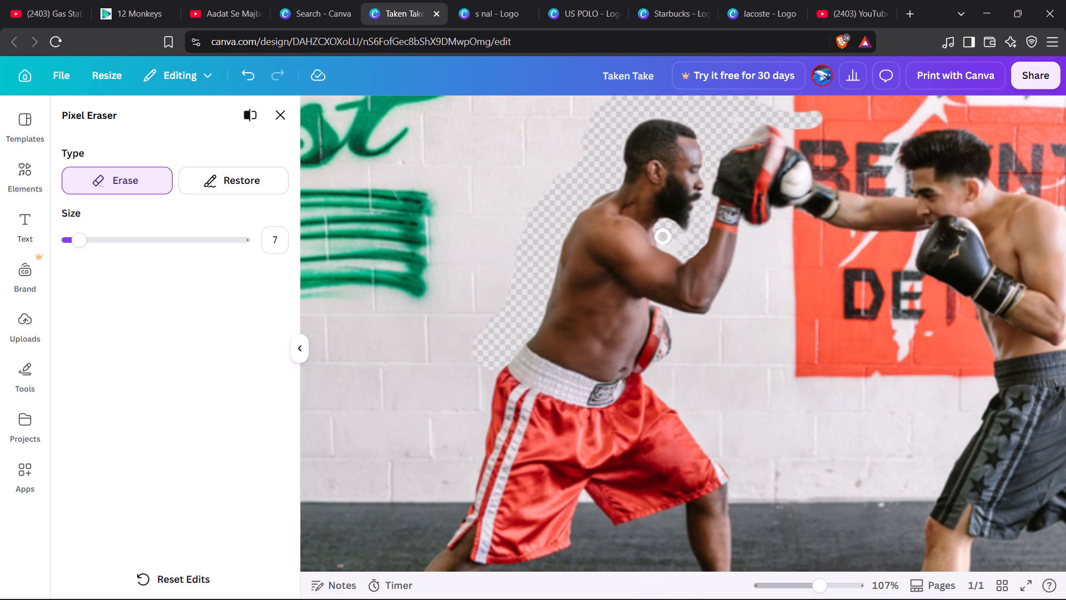
click(663, 241)
click(670, 248)
Erase the wall along the outer side of the red-shorts boxer's raised forearm to his elbow, extending down into the gap between the boxers.
click(748, 230)
click(745, 245)
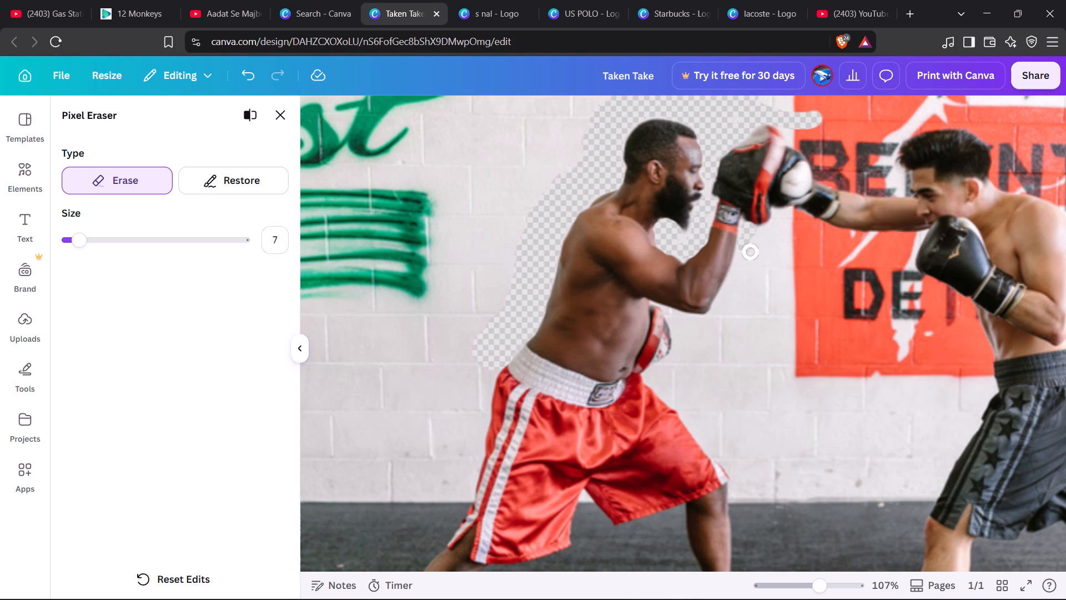
drag(745, 249, 744, 256)
drag(744, 256, 736, 280)
drag(736, 280, 723, 304)
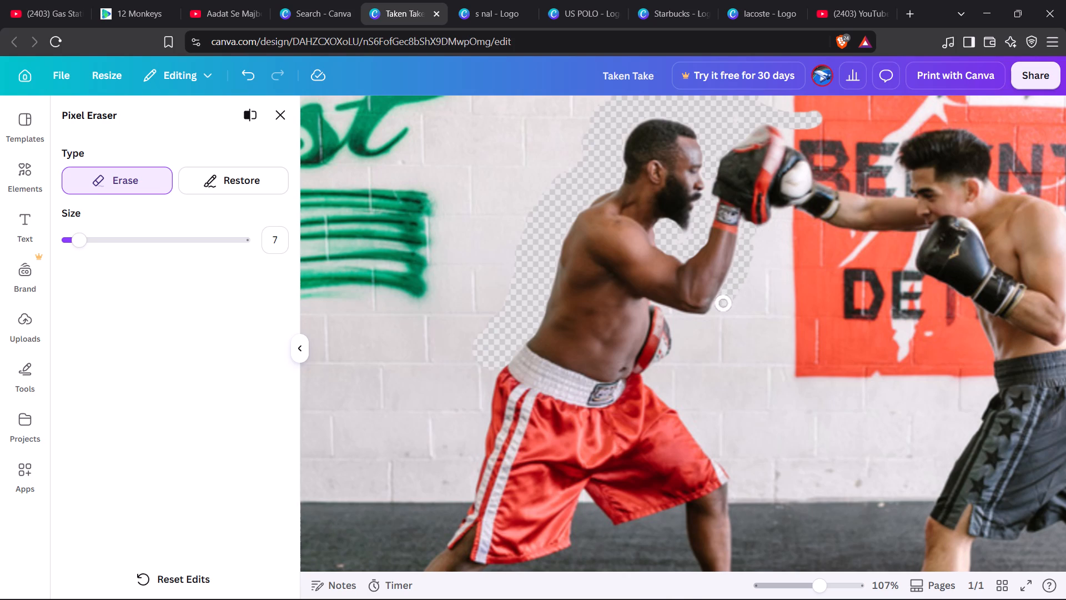
drag(723, 304, 728, 381)
drag(728, 381, 782, 428)
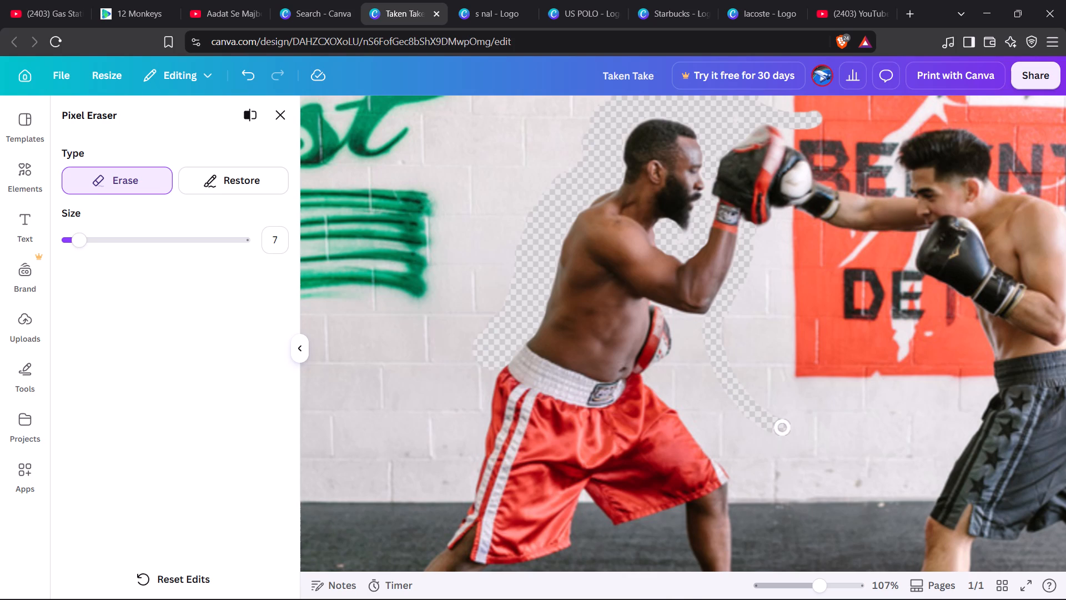
Erase the wall under the red-shorts boxer's elbow, beside his lower glove, and down the front of his shorts to the floor line.
click(676, 322)
drag(676, 322, 682, 318)
drag(682, 318, 728, 318)
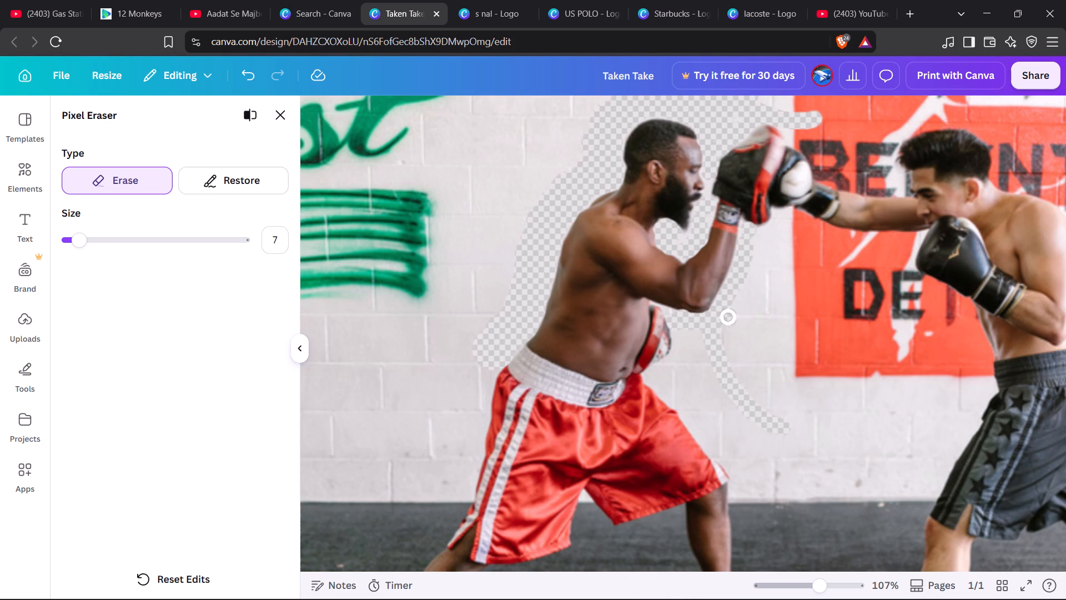
drag(678, 333, 679, 336)
drag(679, 336, 696, 413)
drag(696, 413, 769, 492)
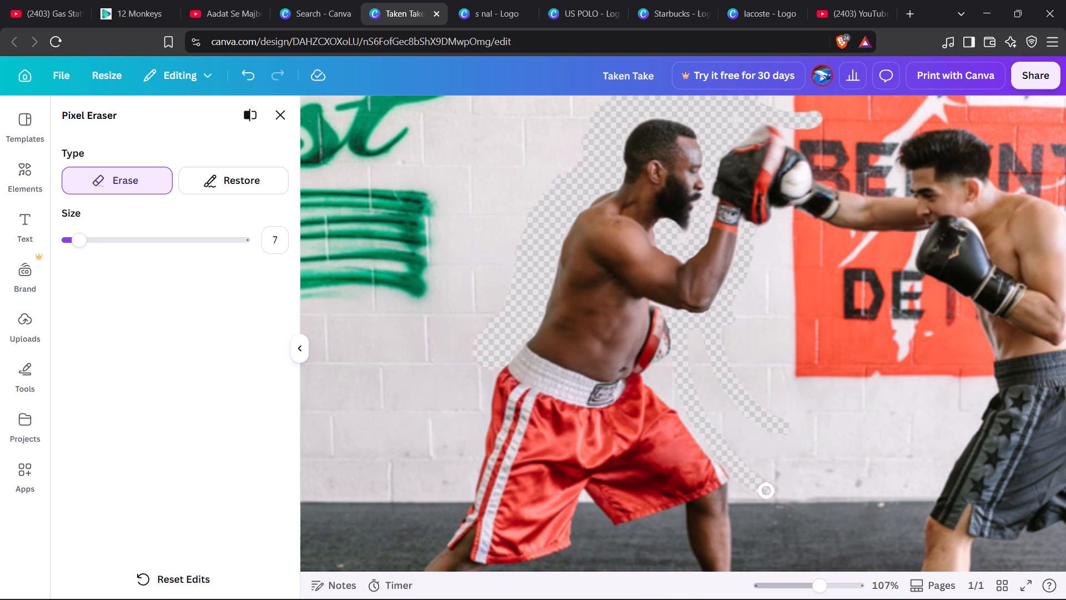
drag(769, 492, 811, 507)
Erase the wall between the red-shorts boxer's lower glove and front thigh, plus part of the leftover patch in front of them.
click(670, 365)
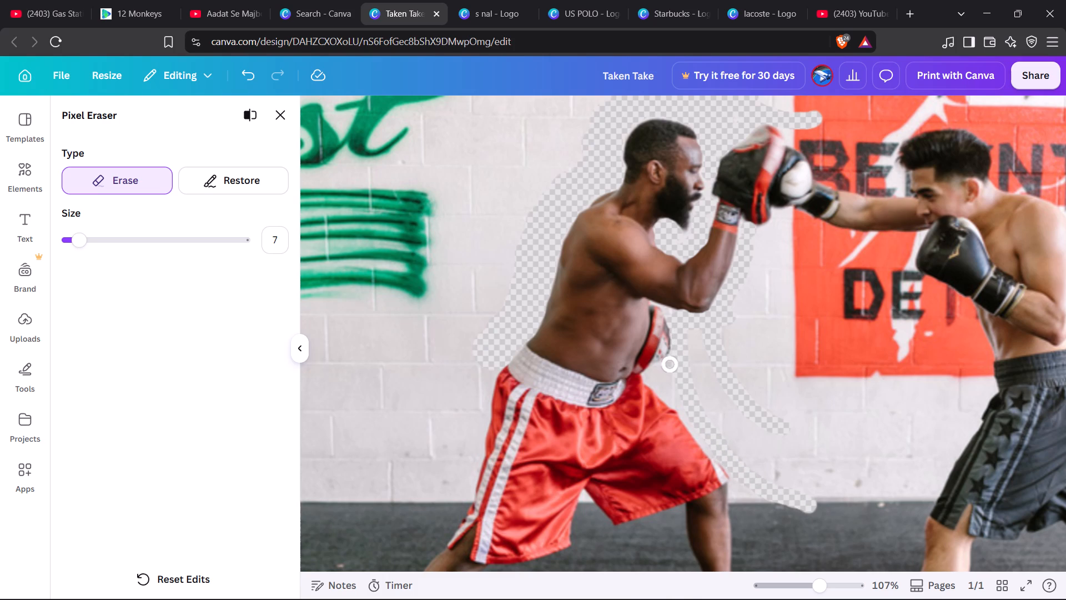
drag(670, 365, 663, 371)
drag(663, 371, 661, 371)
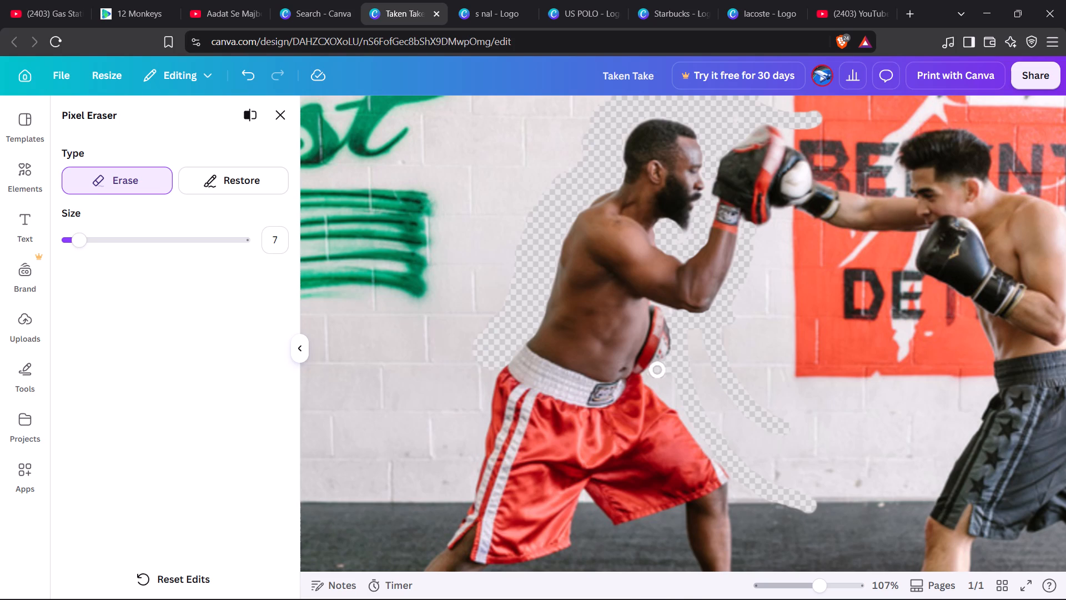
click(657, 372)
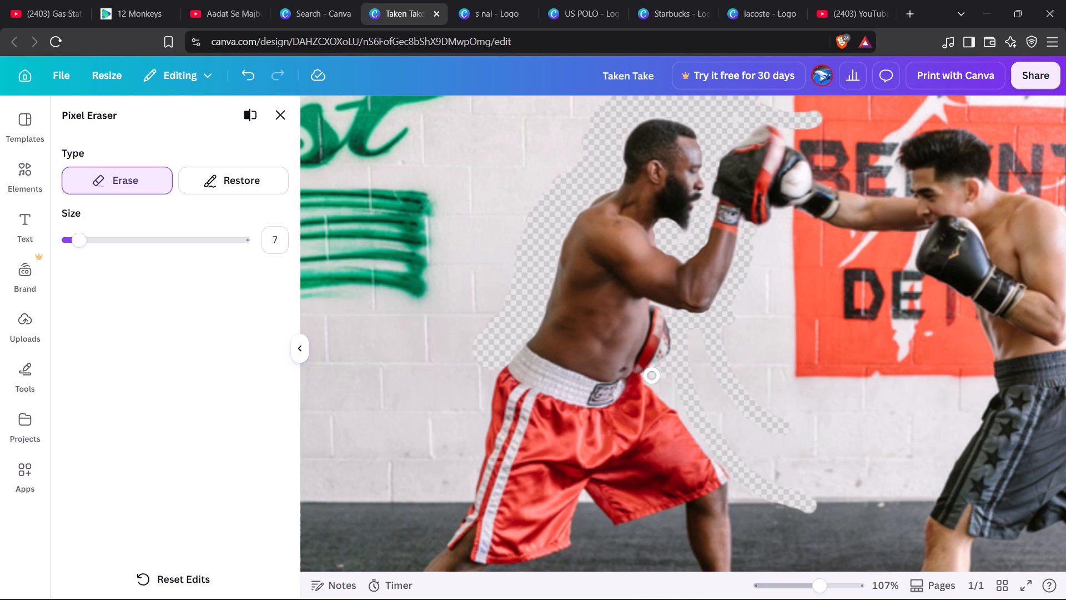
click(652, 376)
click(652, 378)
drag(652, 378, 673, 399)
drag(673, 399, 692, 418)
drag(679, 387, 721, 366)
drag(721, 366, 735, 374)
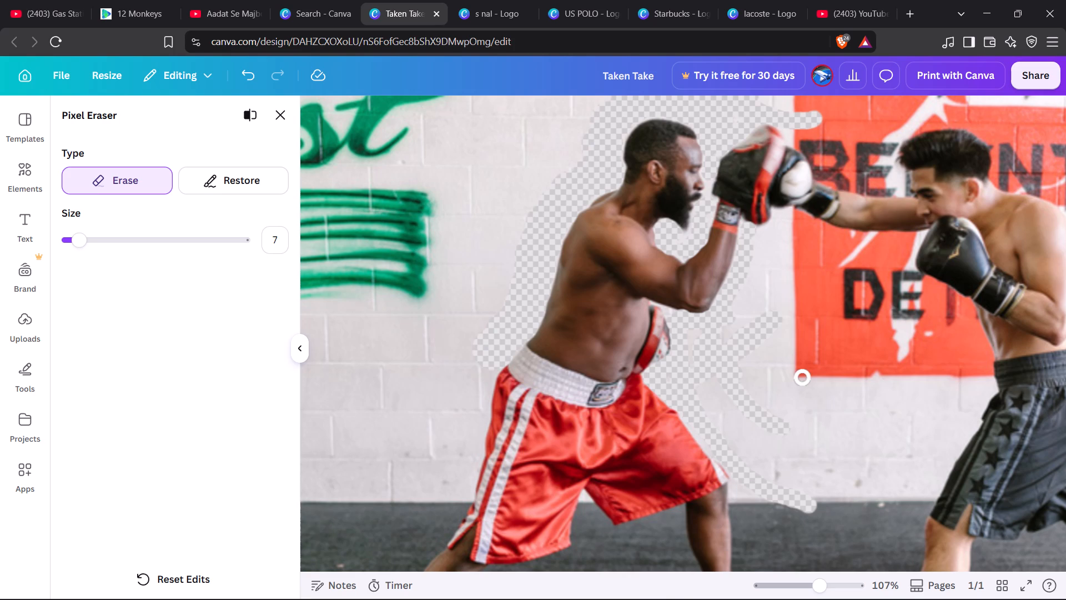
Erase the background beneath the meeting gloves and along the underside of the dark-shorts boxer's outstretched arm to his guarding glove.
click(781, 214)
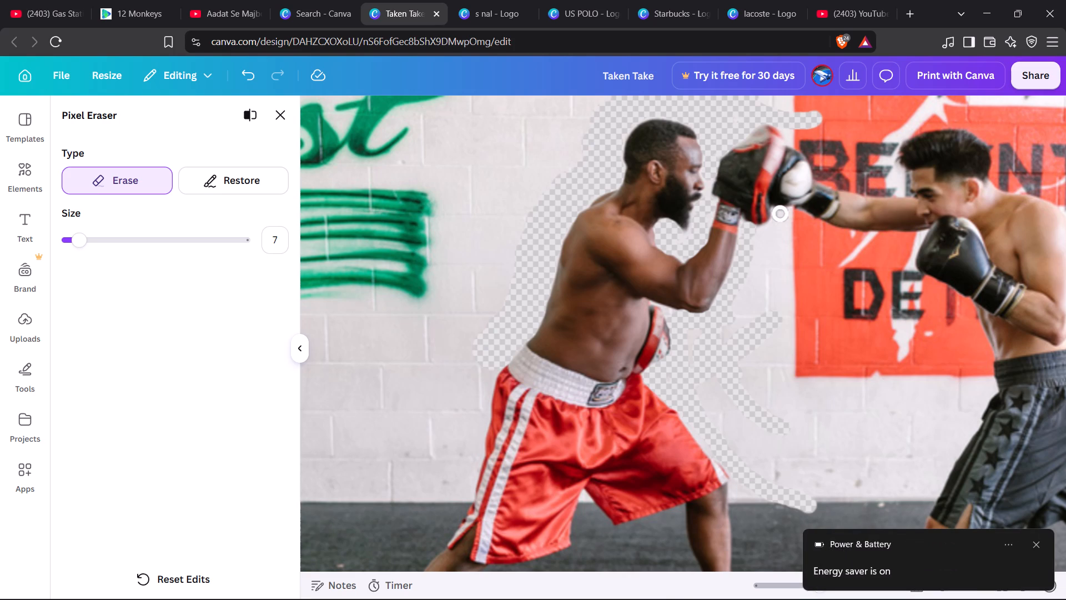
drag(773, 232, 789, 231)
drag(789, 231, 817, 227)
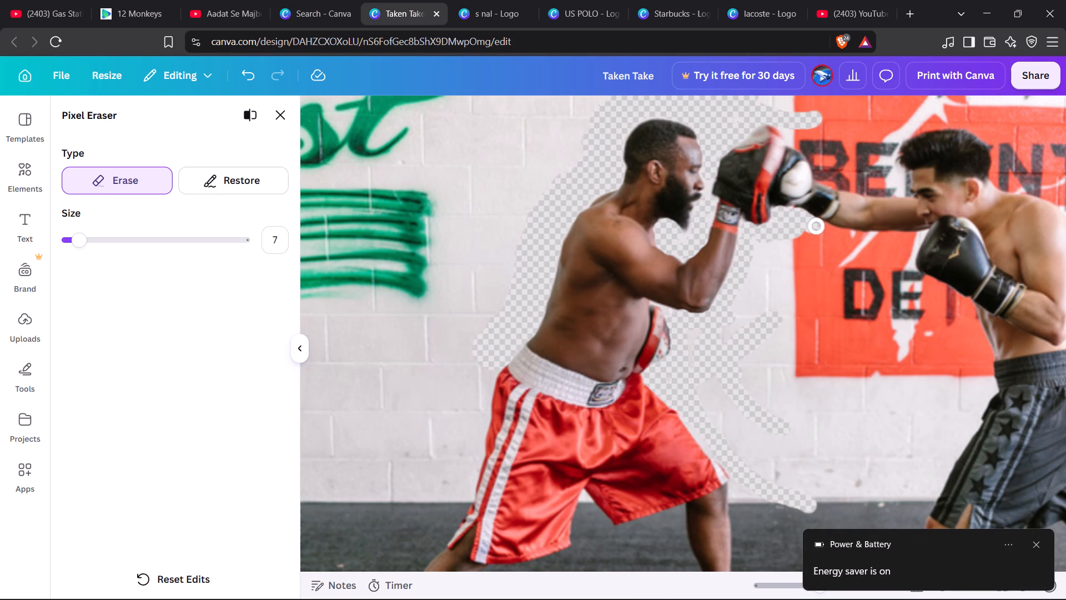
drag(817, 227, 869, 241)
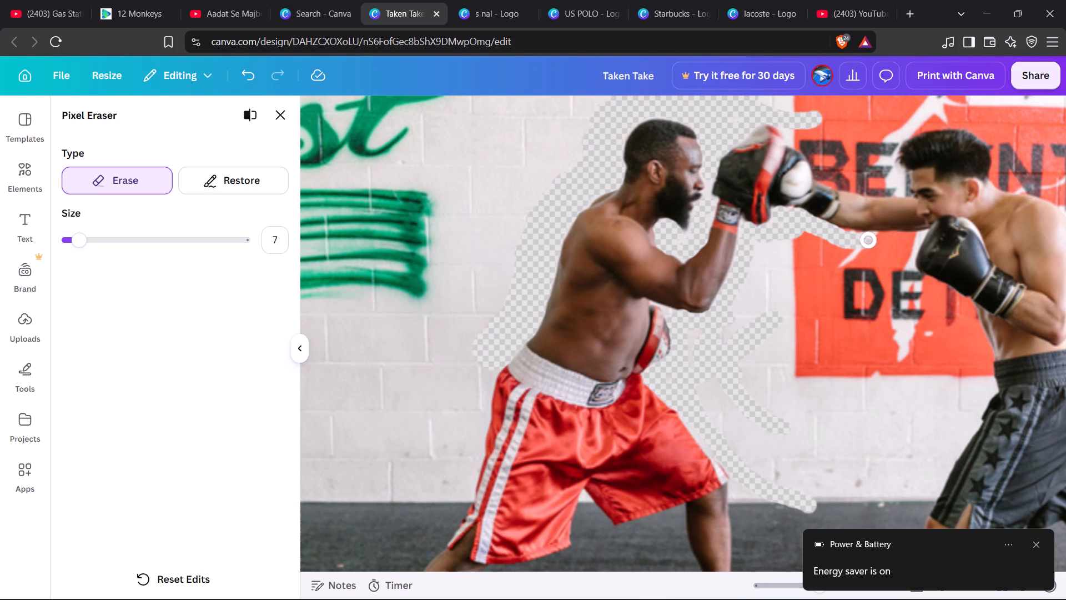
drag(869, 241, 912, 240)
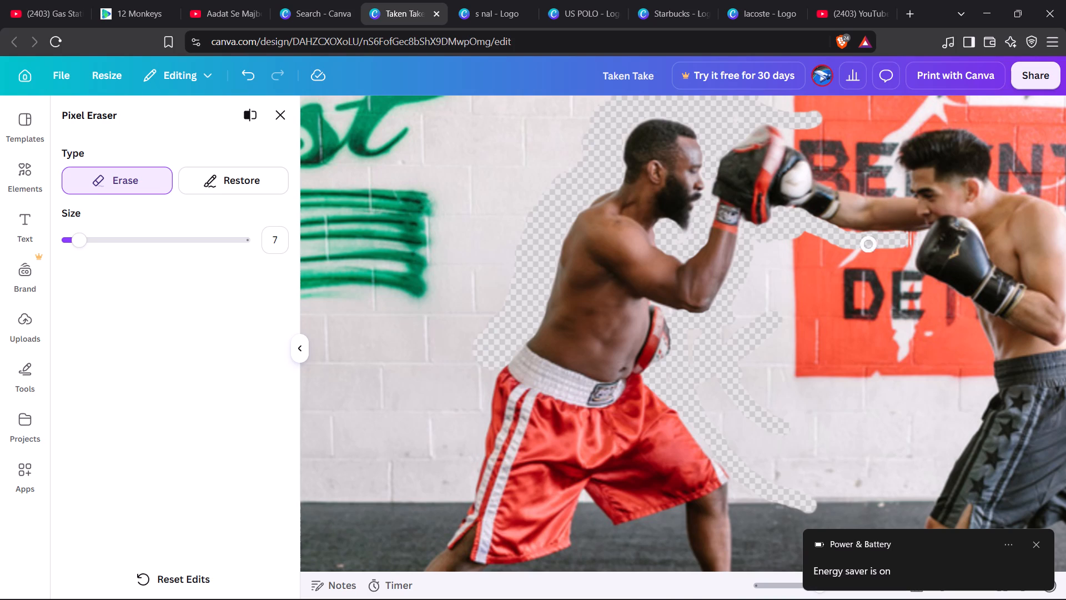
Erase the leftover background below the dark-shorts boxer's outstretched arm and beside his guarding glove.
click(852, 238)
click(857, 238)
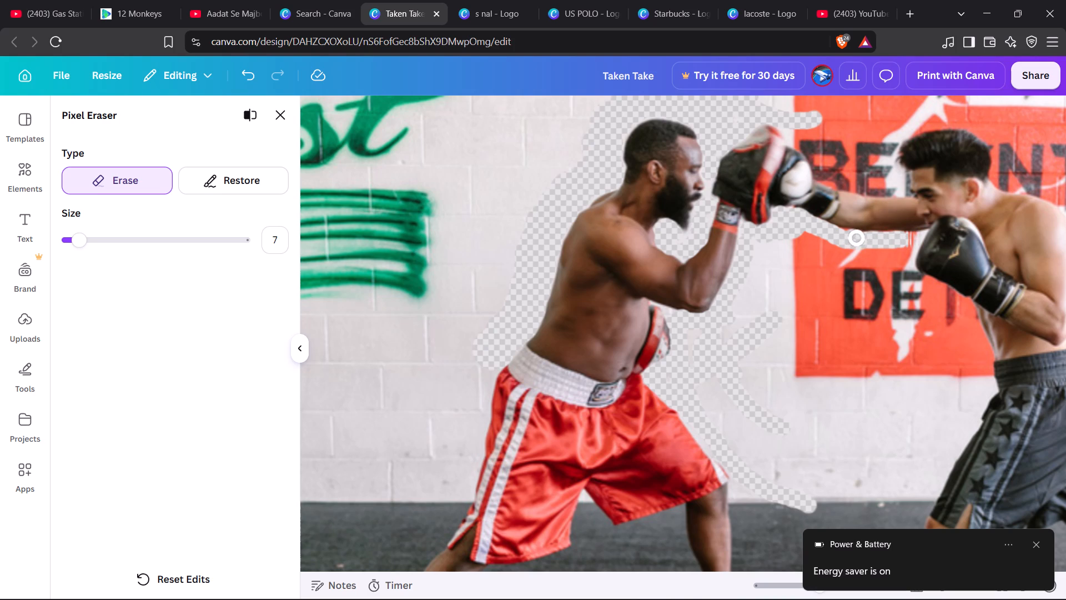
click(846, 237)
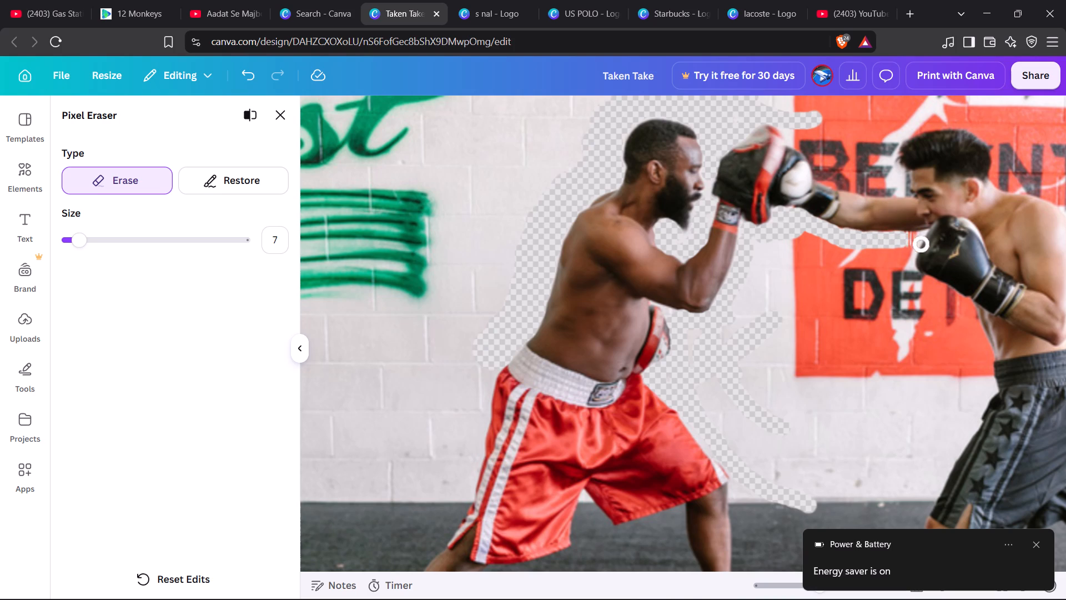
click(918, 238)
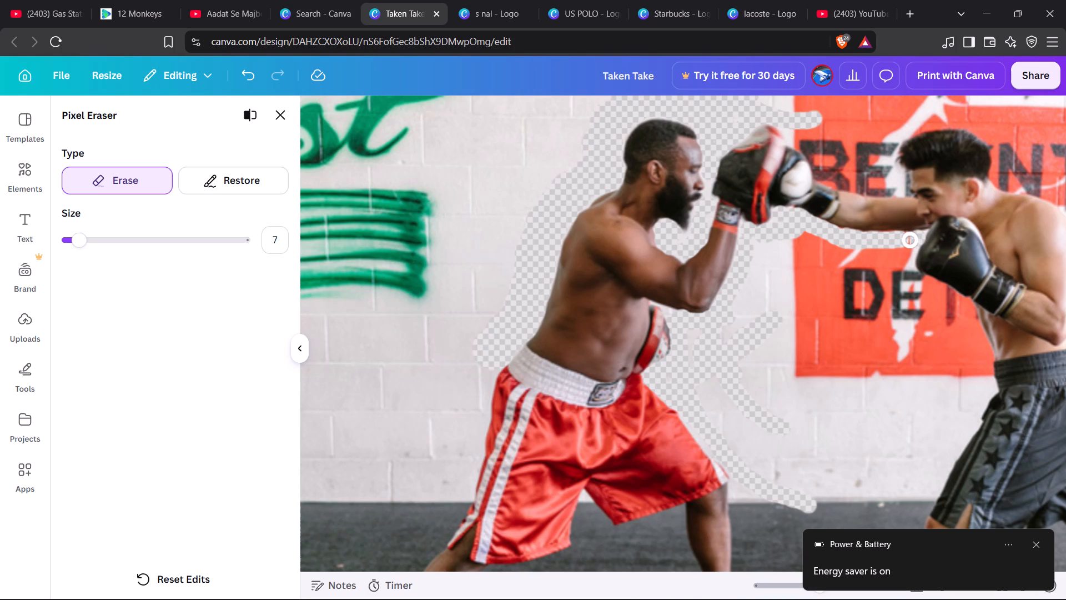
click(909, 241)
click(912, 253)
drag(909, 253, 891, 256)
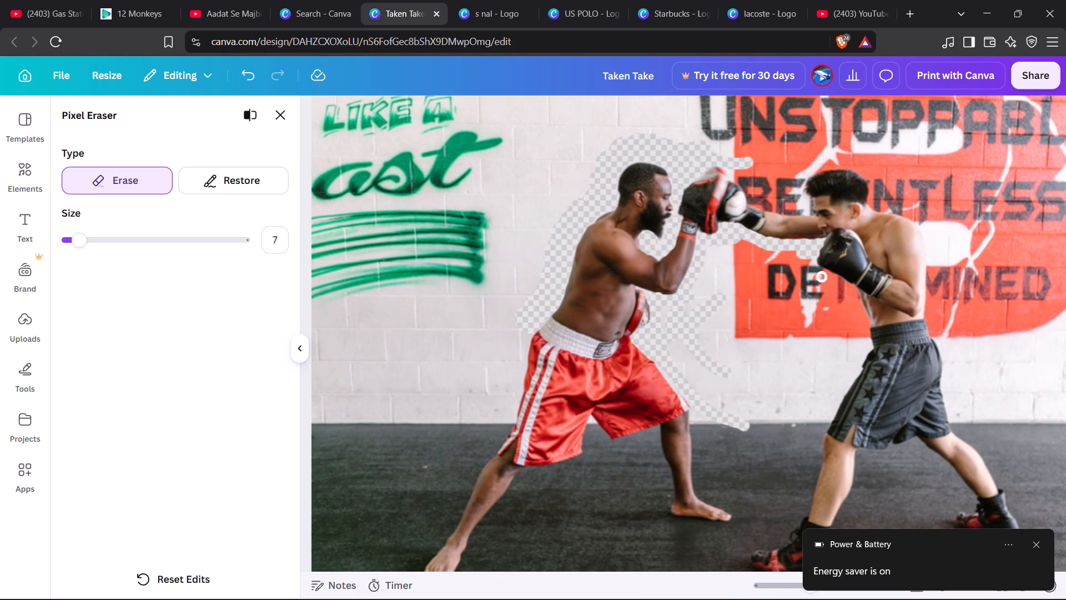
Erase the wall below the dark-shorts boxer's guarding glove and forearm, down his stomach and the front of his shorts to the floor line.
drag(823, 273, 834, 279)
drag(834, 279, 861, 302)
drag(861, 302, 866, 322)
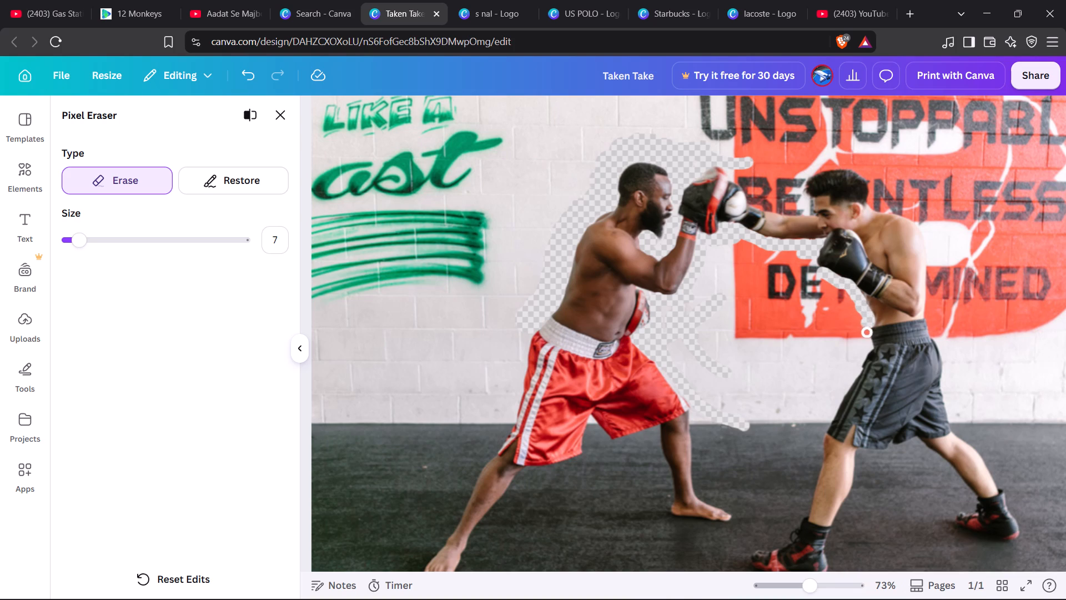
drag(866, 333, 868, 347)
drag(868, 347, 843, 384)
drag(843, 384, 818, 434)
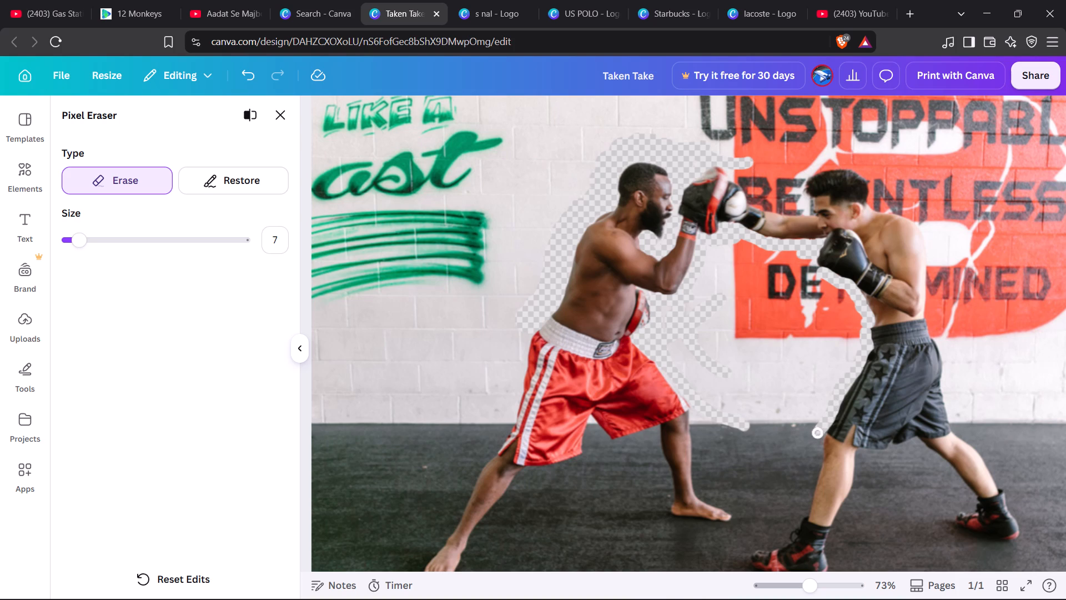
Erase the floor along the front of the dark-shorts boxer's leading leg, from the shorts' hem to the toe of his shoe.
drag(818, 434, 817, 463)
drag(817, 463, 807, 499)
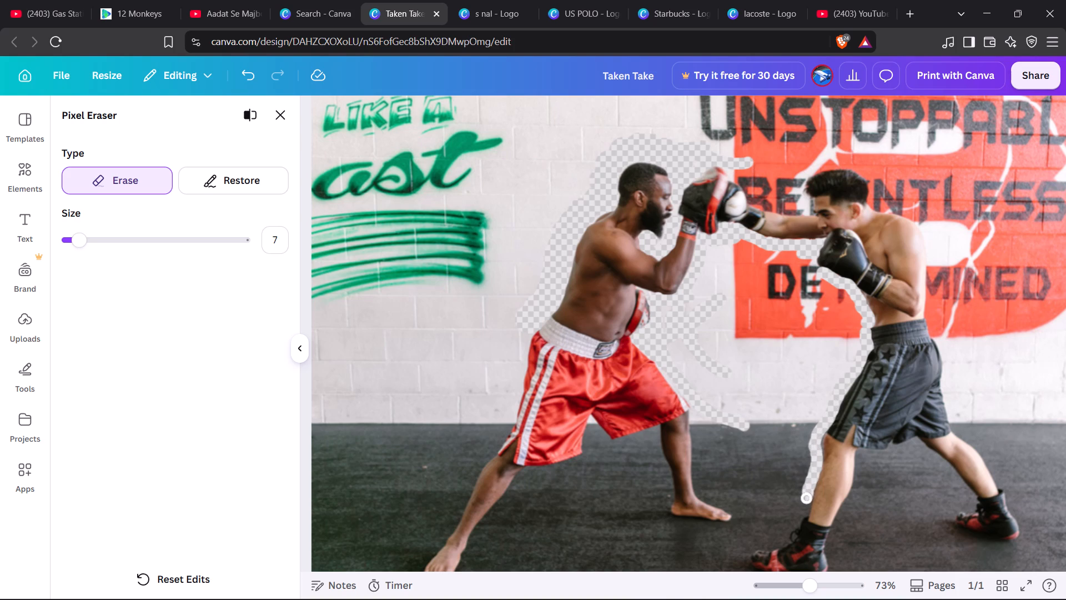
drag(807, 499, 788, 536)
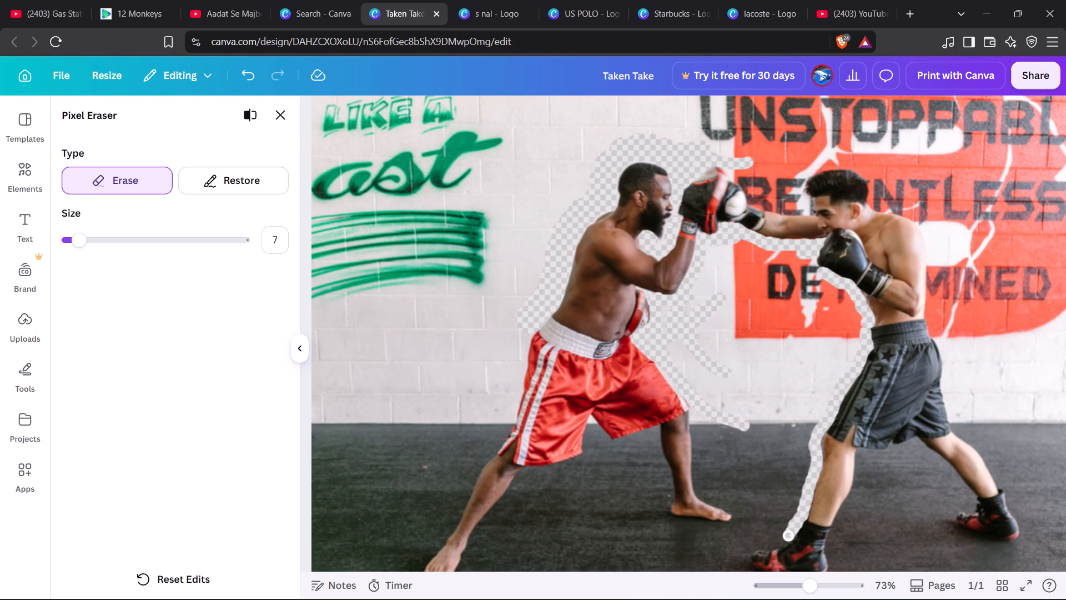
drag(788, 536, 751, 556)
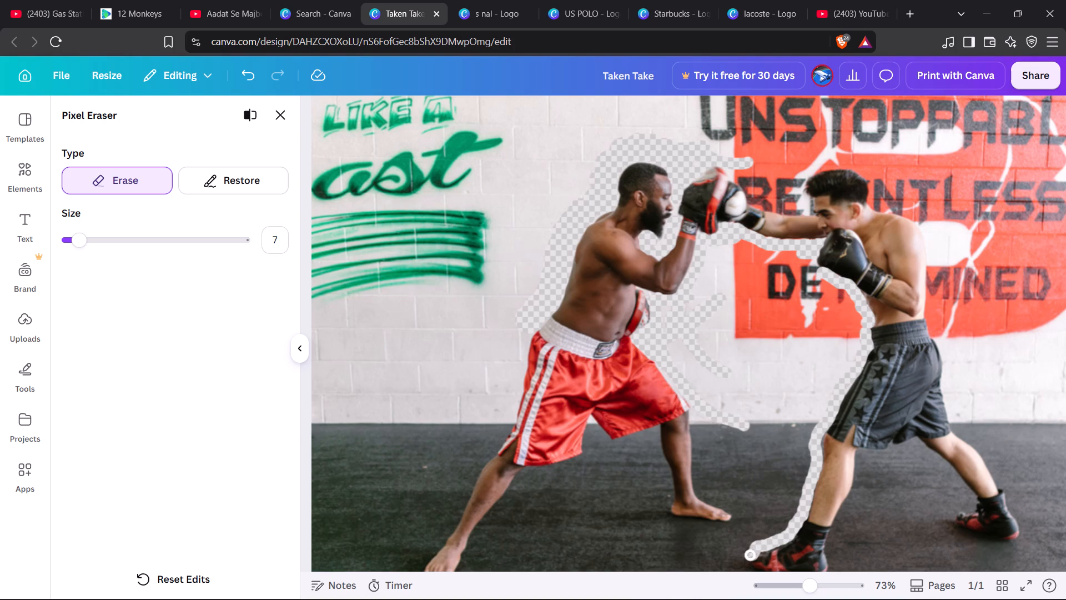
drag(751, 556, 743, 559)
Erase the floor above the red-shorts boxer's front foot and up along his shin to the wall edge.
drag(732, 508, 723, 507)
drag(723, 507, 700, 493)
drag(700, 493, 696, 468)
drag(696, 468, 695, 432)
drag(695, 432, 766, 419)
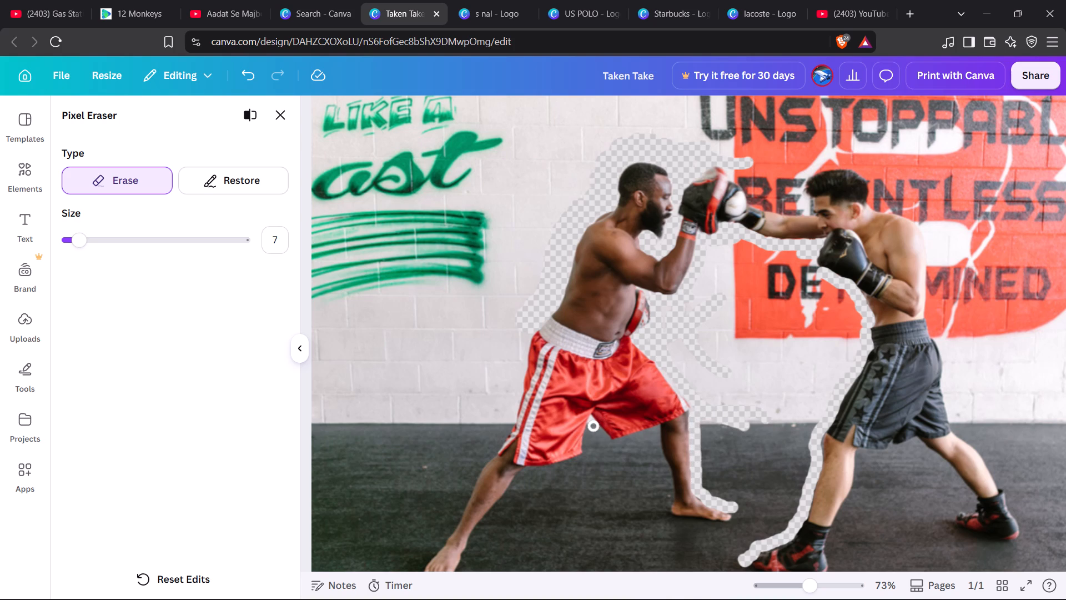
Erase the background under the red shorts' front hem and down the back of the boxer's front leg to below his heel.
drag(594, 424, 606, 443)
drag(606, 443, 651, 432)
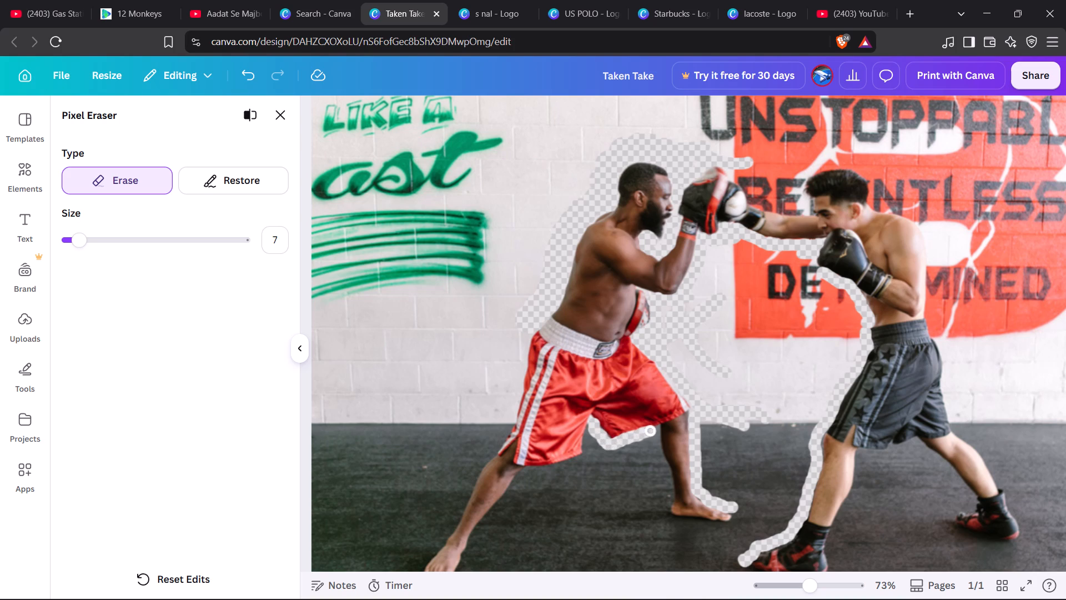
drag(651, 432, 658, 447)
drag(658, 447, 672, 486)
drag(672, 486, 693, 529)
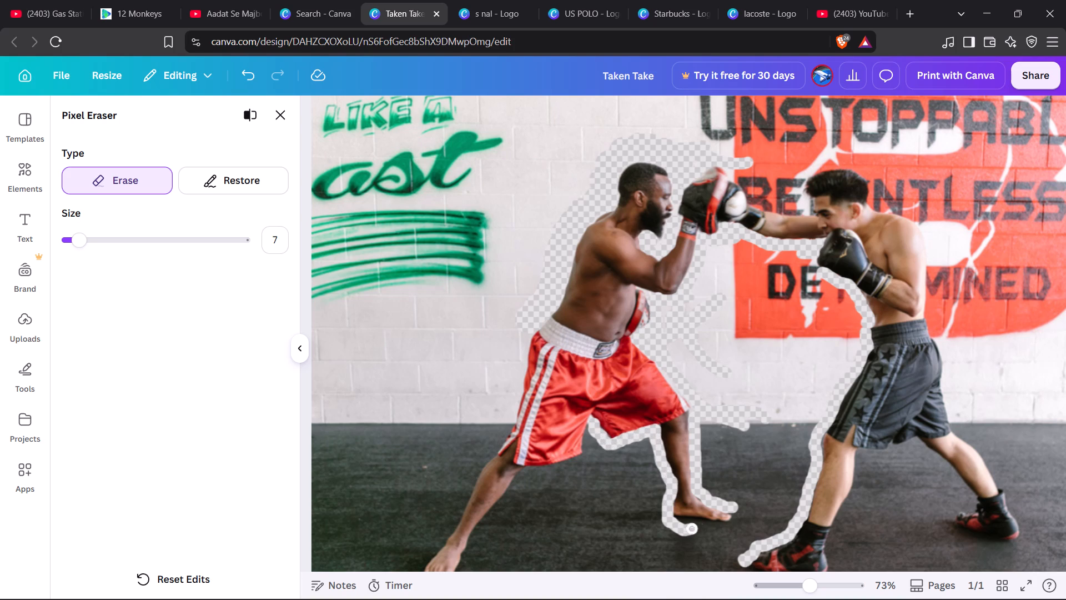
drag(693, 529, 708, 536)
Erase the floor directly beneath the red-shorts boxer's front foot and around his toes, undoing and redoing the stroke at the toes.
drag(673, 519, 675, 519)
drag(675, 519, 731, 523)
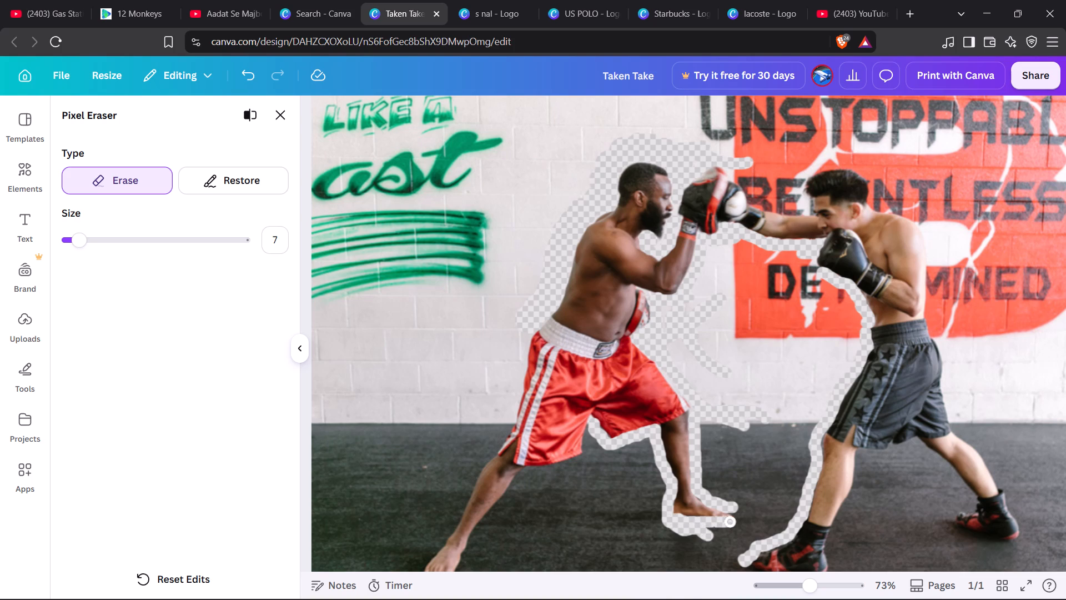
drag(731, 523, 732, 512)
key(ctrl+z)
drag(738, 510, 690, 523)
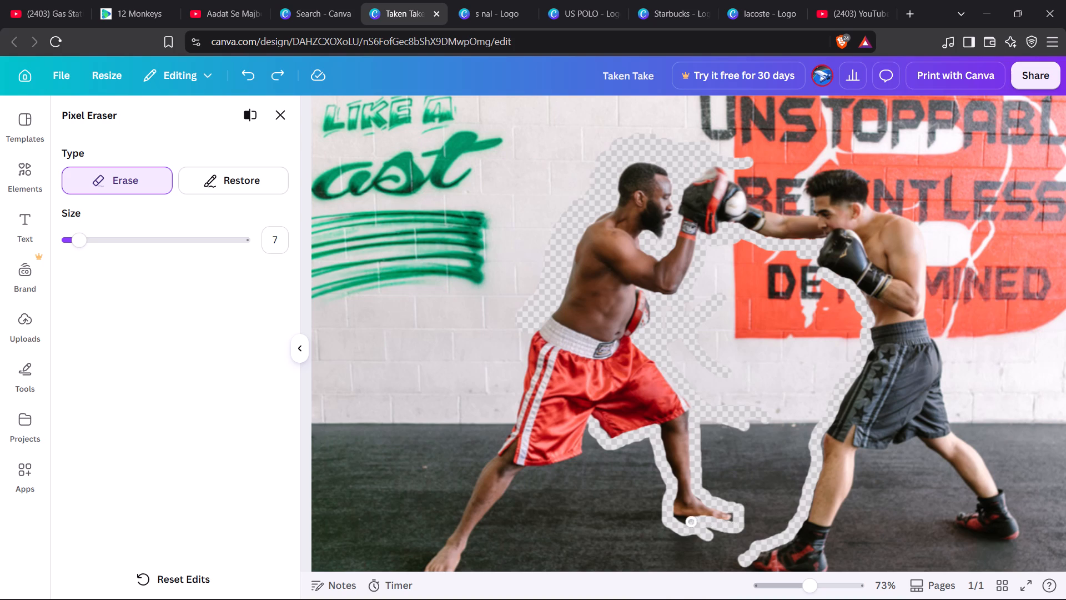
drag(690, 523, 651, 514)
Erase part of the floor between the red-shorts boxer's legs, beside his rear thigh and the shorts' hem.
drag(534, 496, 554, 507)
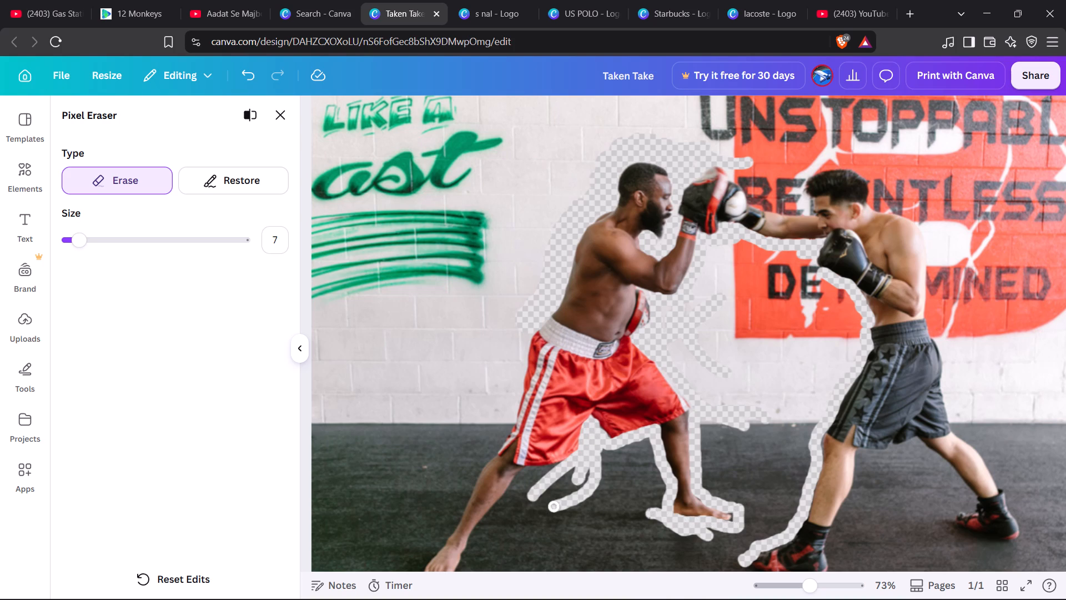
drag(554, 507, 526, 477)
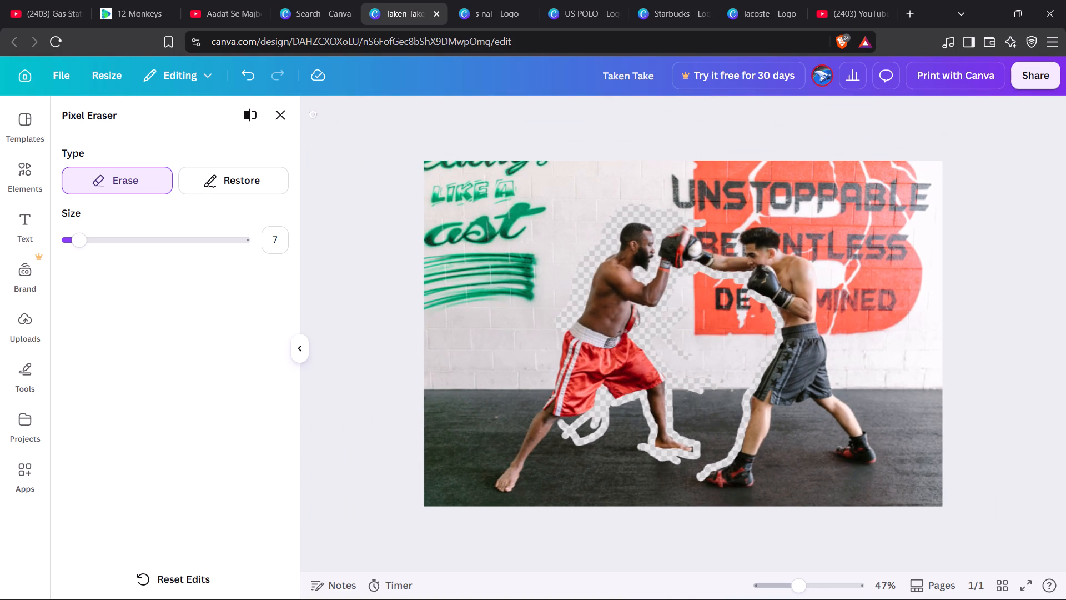
Leave the Pixel Eraser and delete the two-boxers photo from the Taken Take logo page.
click(282, 114)
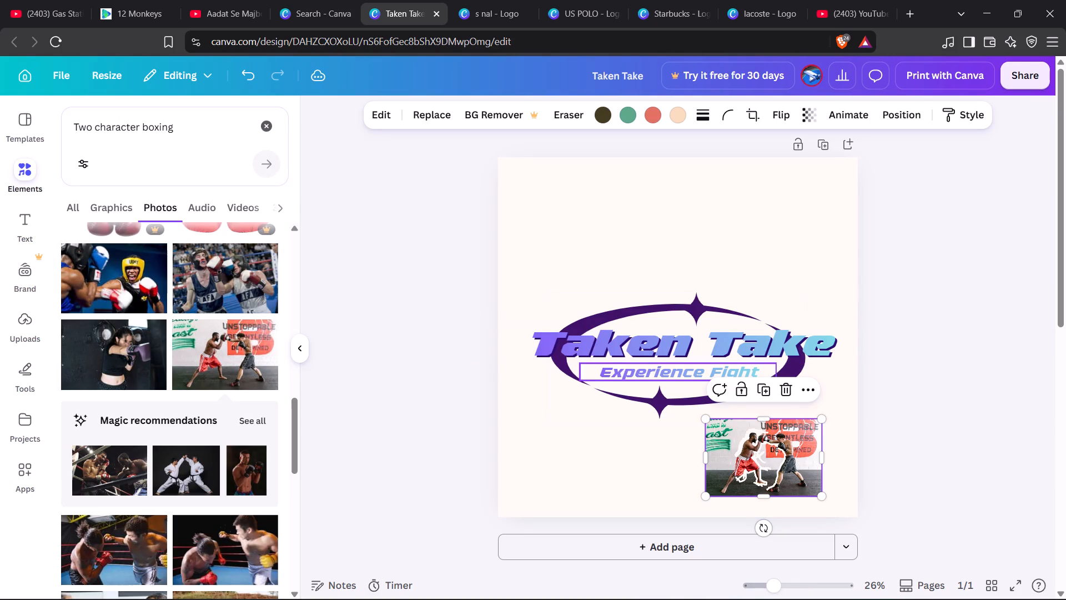
click(779, 392)
click(988, 326)
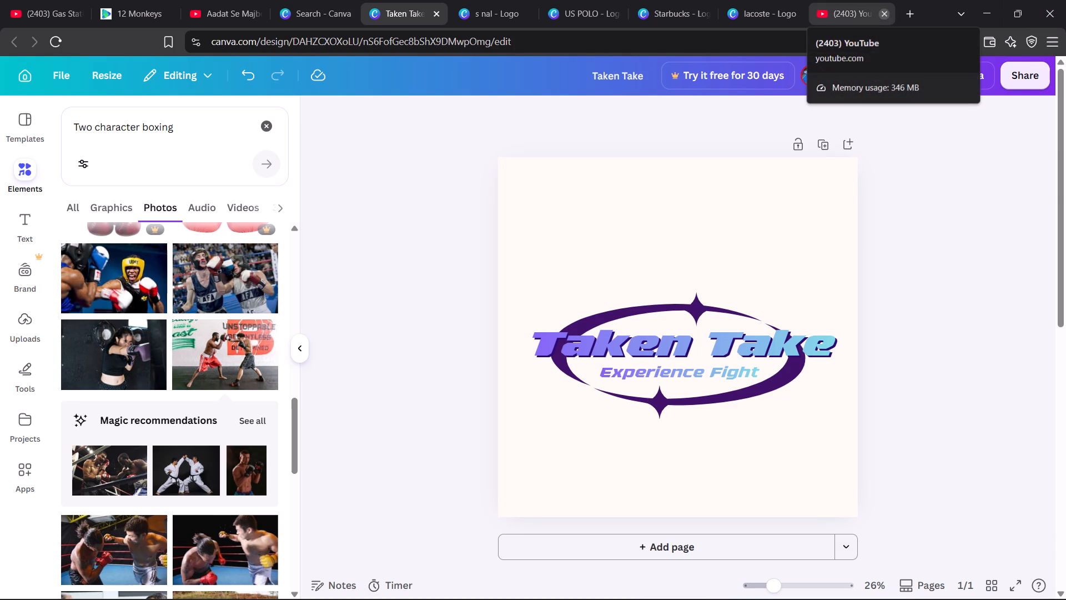
Review the other logo designs in turn: lacoste, Starbucks, US POLO and s nal.
click(774, 12)
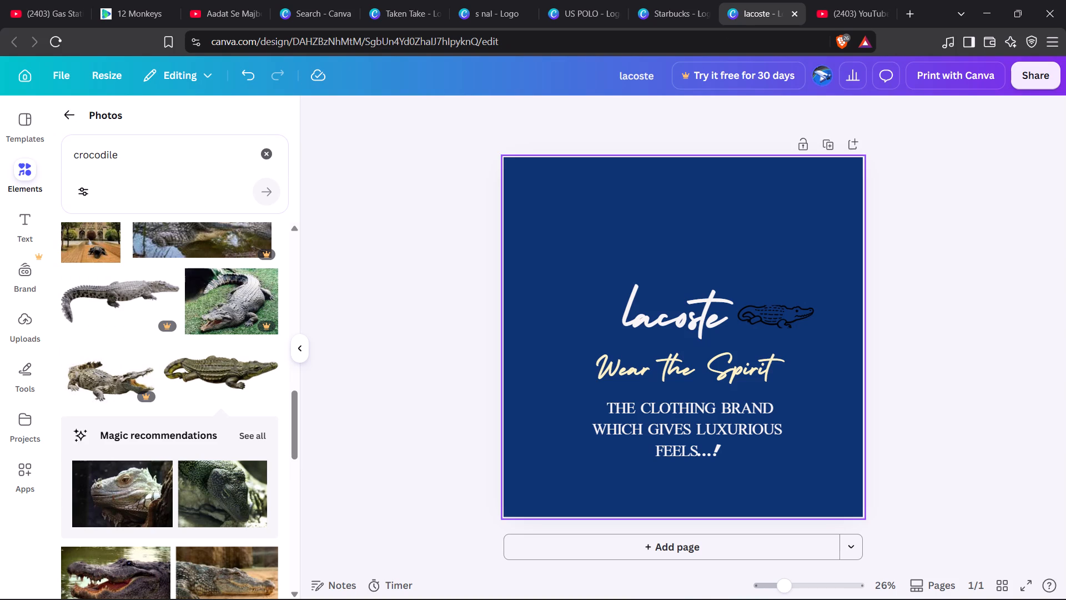
click(678, 12)
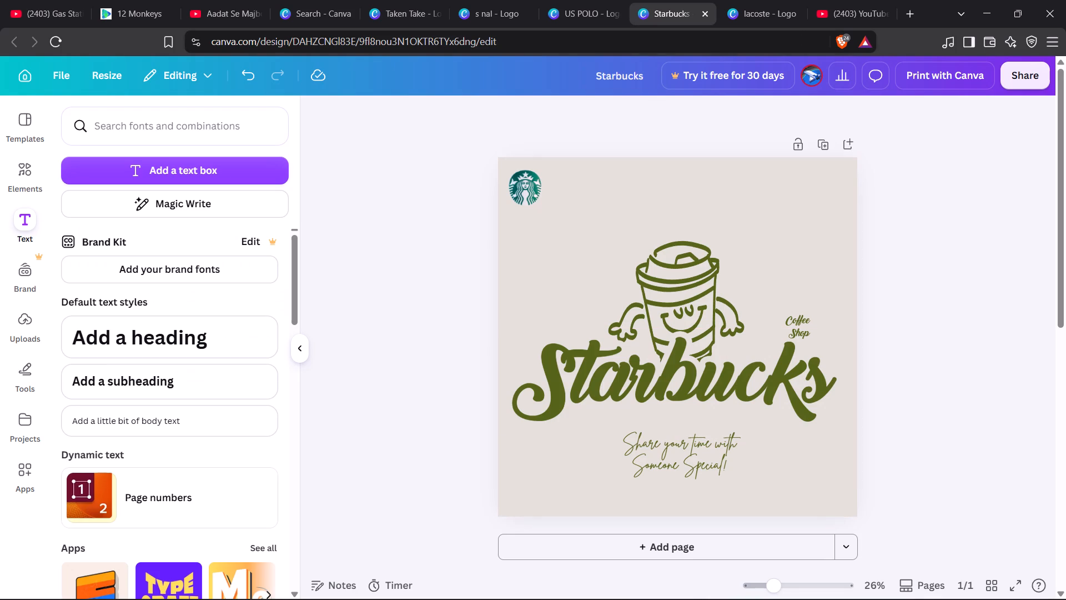
click(584, 4)
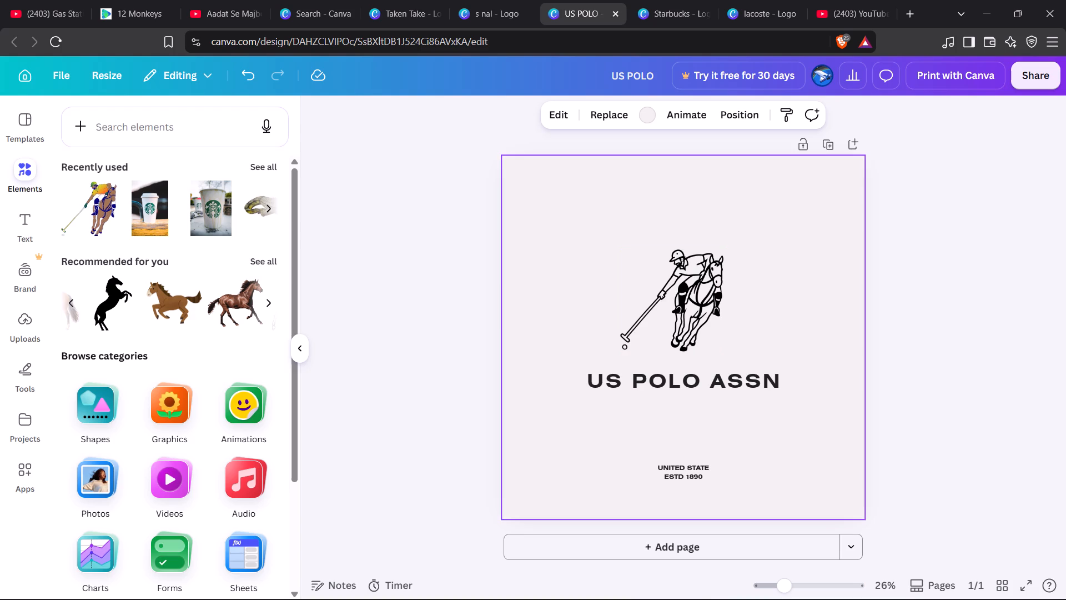
click(486, 2)
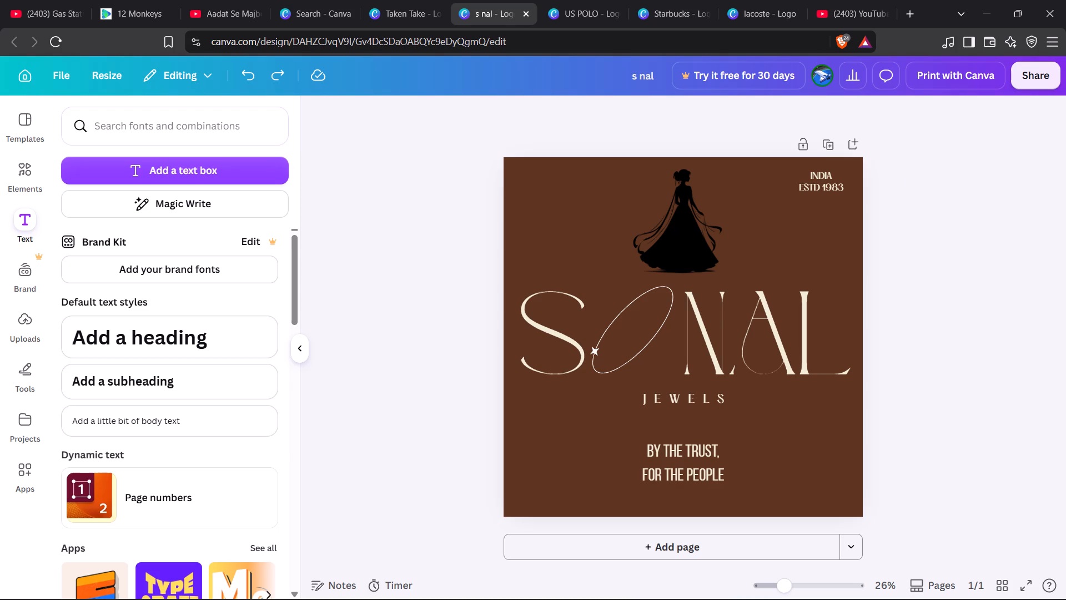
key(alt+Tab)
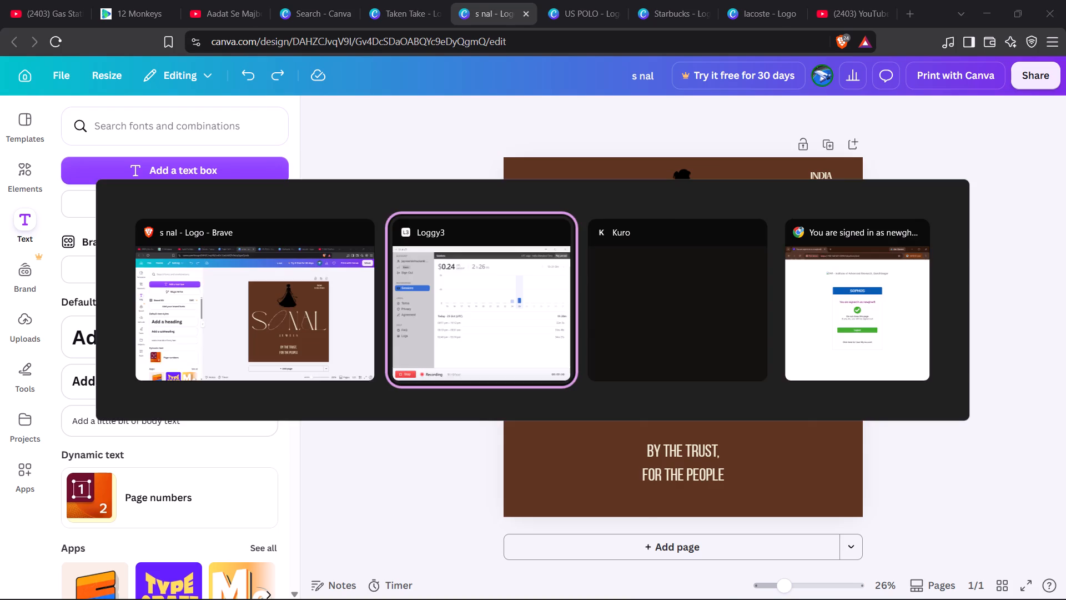